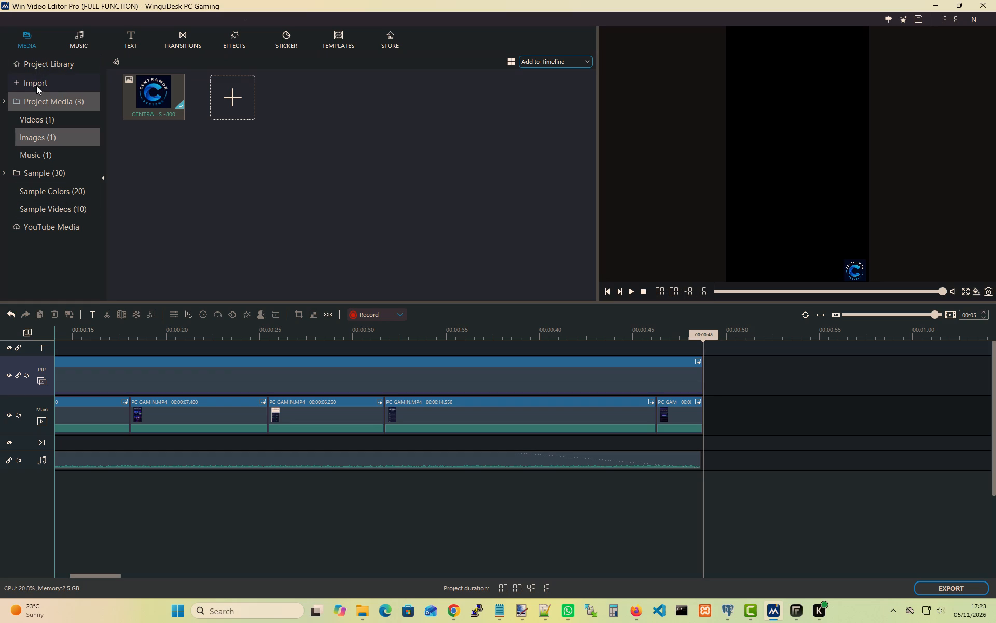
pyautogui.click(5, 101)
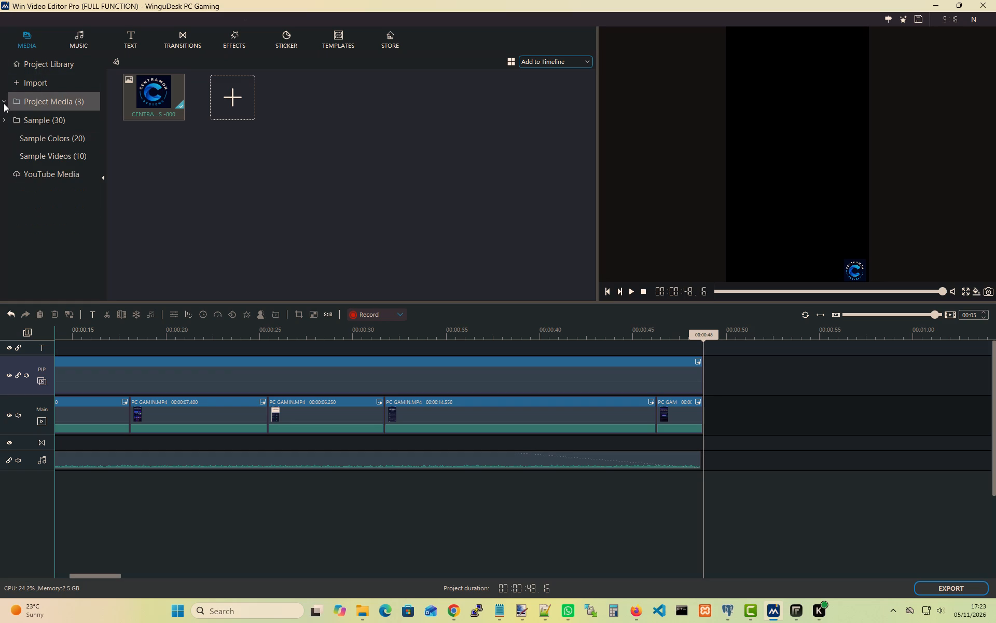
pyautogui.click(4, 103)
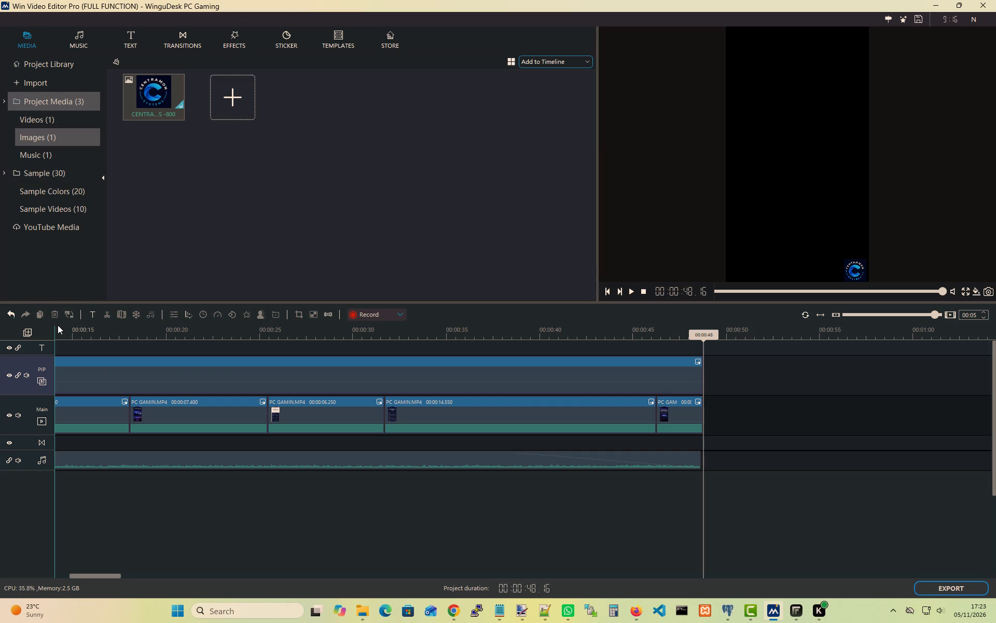
# Start a new project with the 9:16 (Portrait) aspect ratio from the project library.
pyautogui.click(45, 66)
pyautogui.rightClick(45, 66)
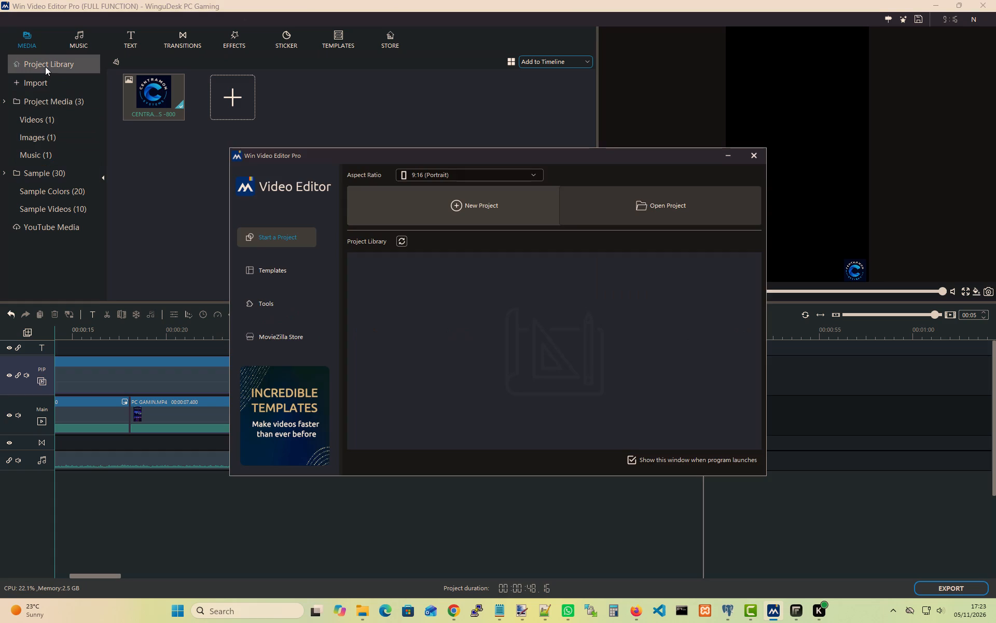
pyautogui.click(466, 206)
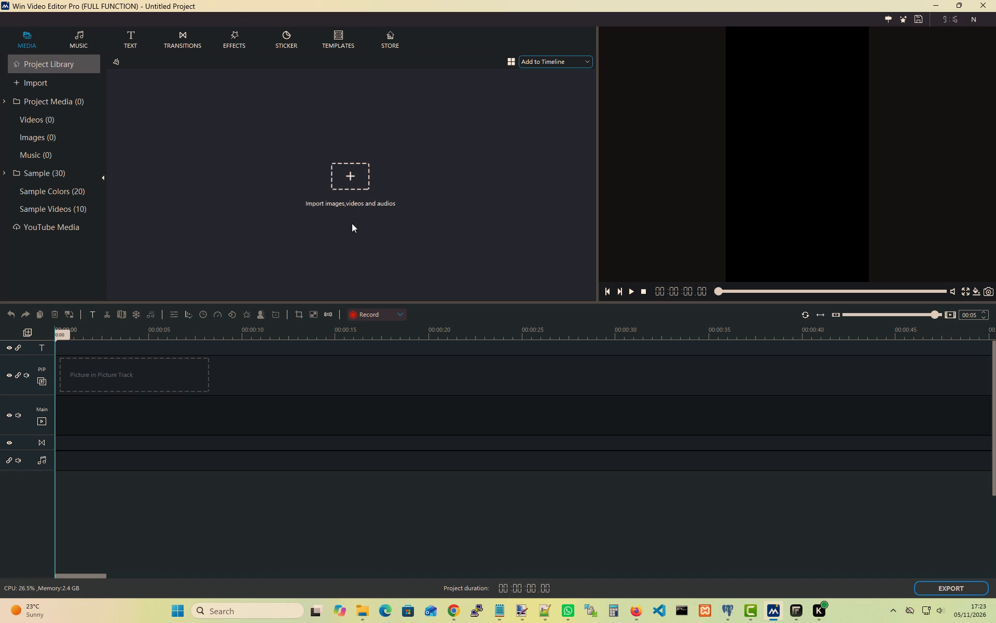
# Import the video console rig_new from the WinguDesk folder into the project media.
pyautogui.click(351, 184)
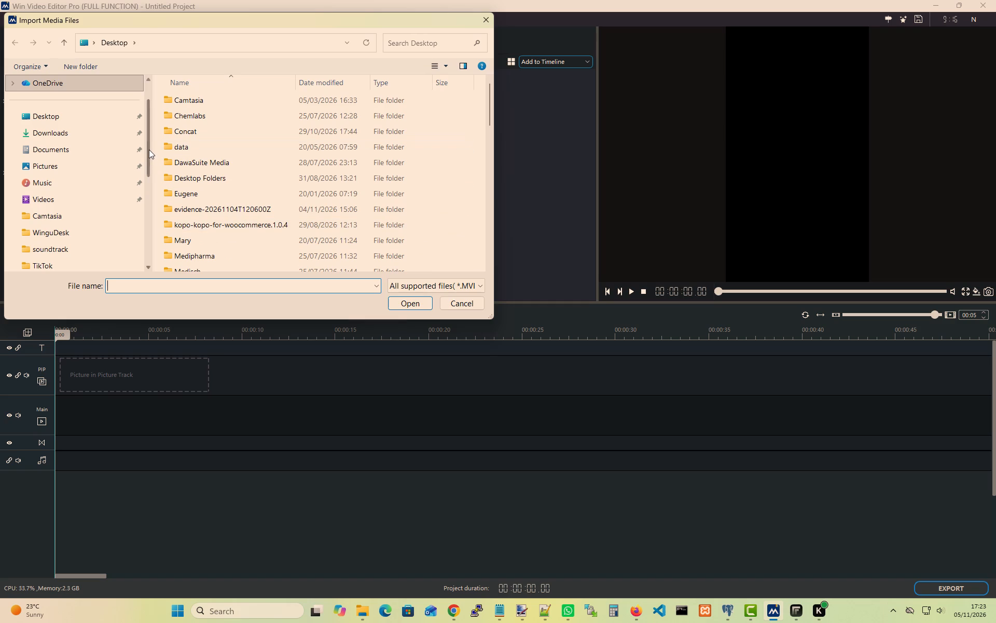
pyautogui.moveTo(148, 147); pyautogui.dragTo(146, 160)
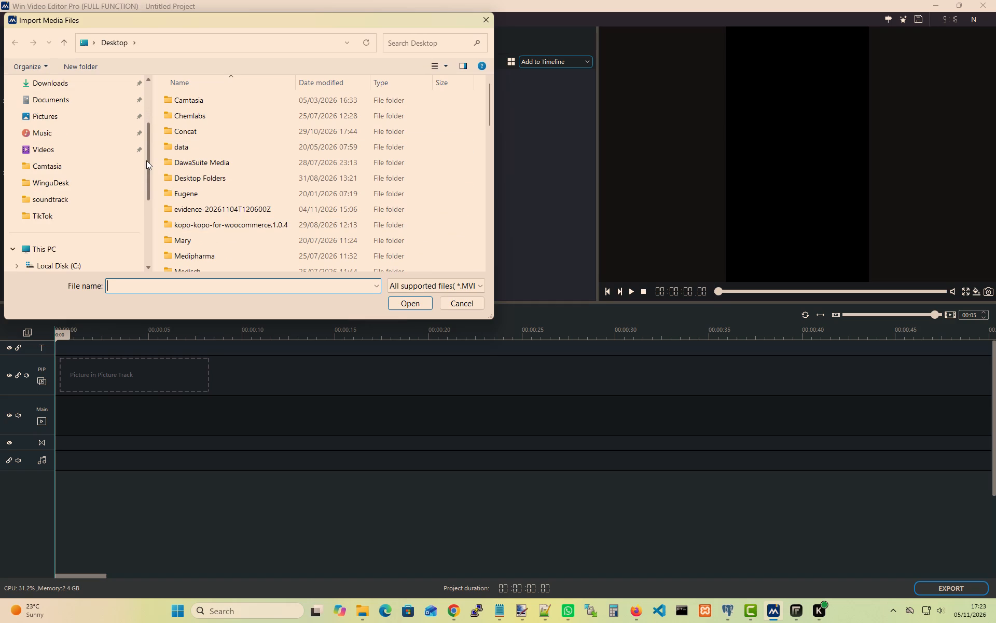
pyautogui.click(72, 183)
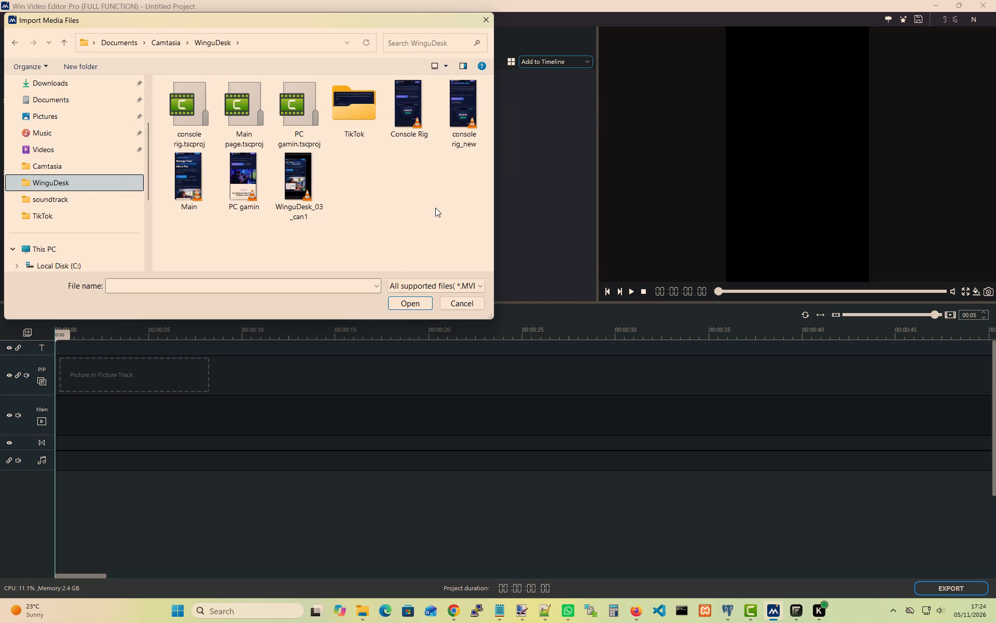
pyautogui.click(477, 106)
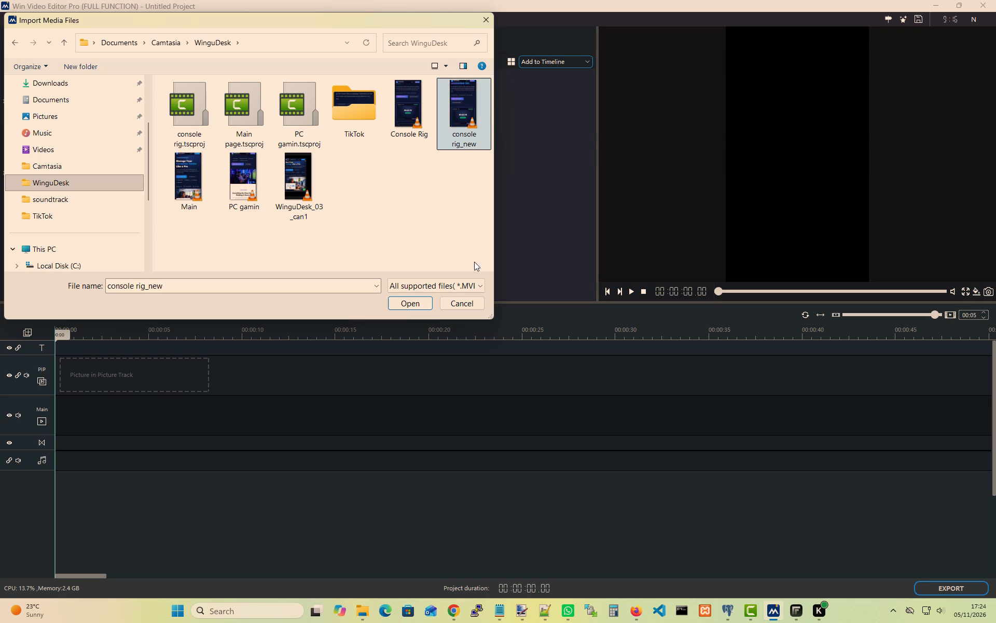
pyautogui.click(411, 302)
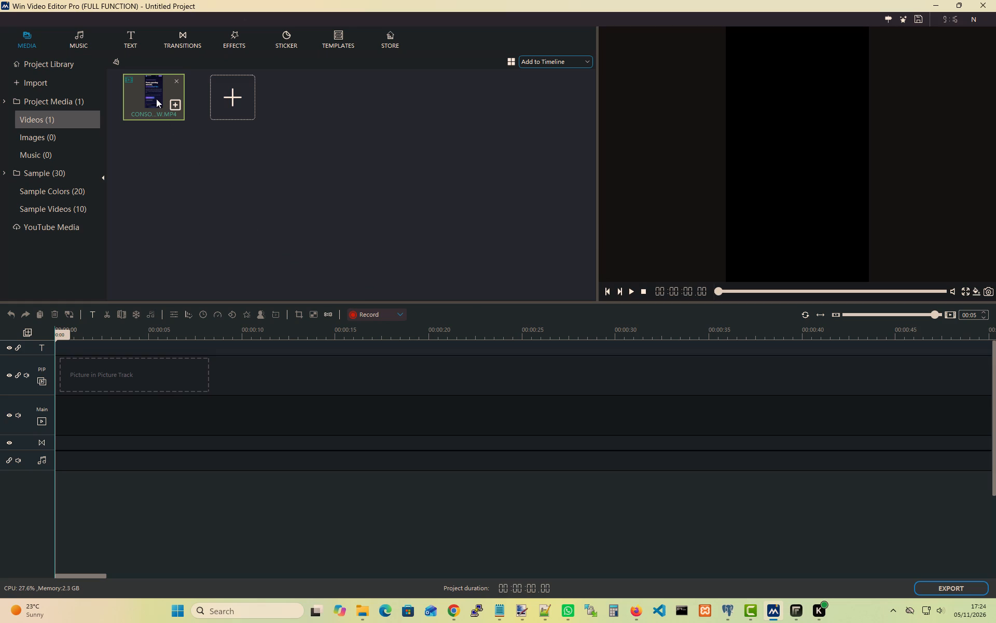
# Place the imported console rig_new video at the start of the main media track.
pyautogui.moveTo(156, 99); pyautogui.dragTo(118, 410)
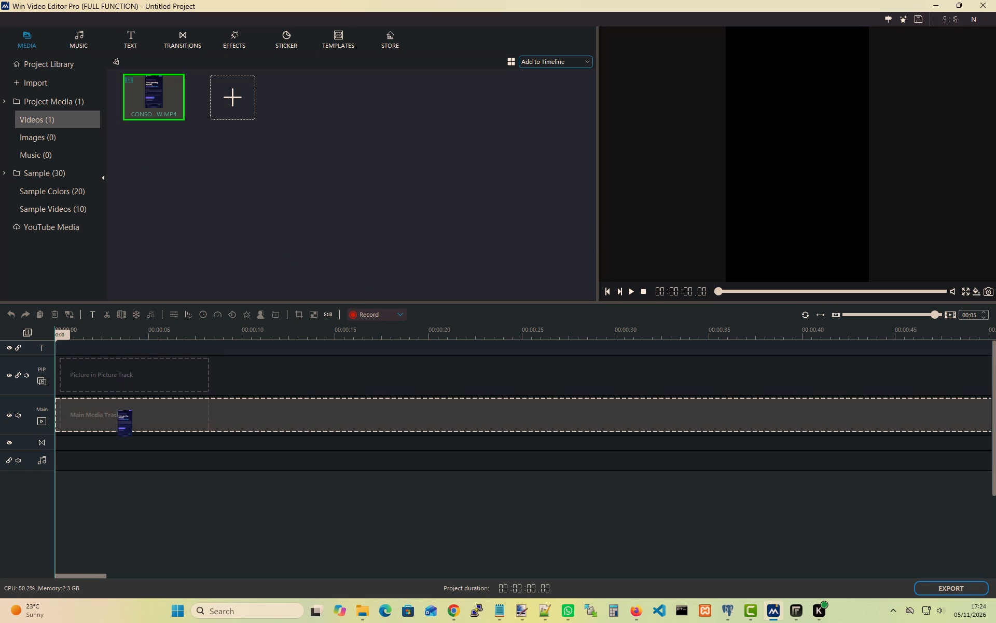
pyautogui.moveTo(118, 410); pyautogui.dragTo(116, 411)
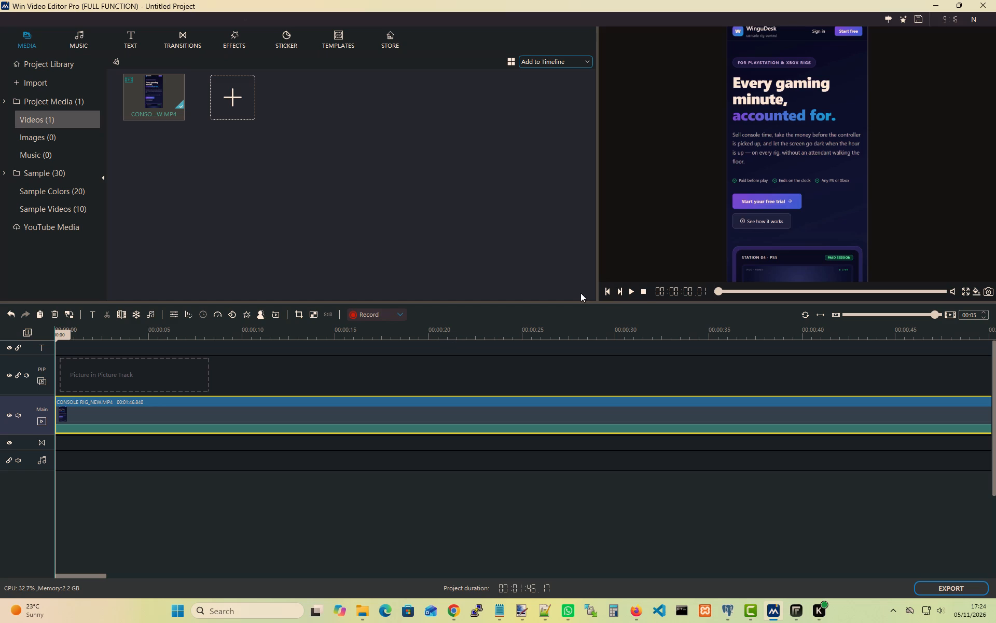
# Play through the main-track clip and split it at about 00:01:10, where the "Asked across the desk" questions are still collapsed.
pyautogui.click(631, 292)
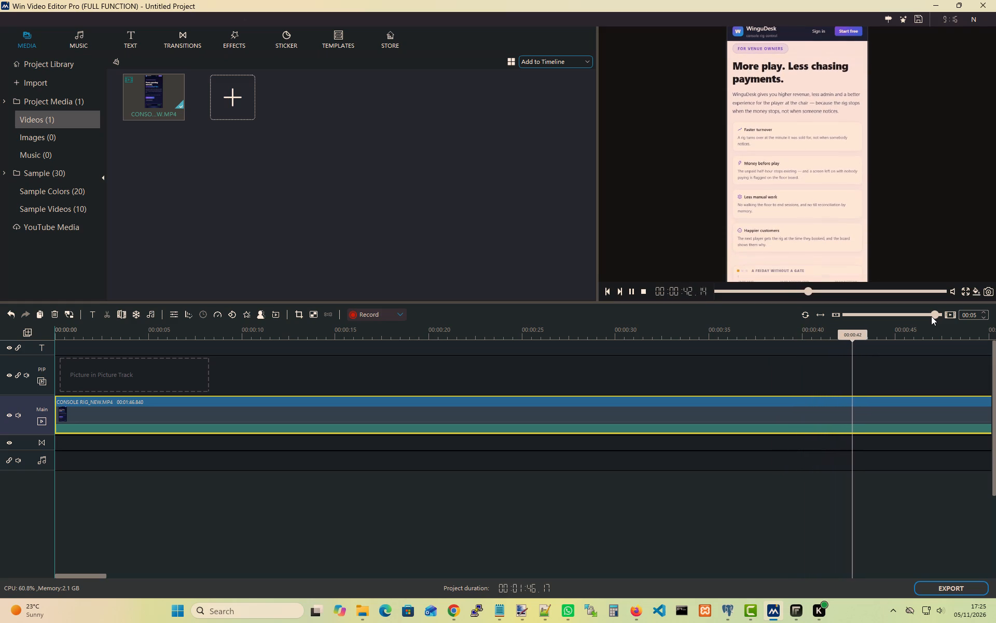
pyautogui.moveTo(932, 316); pyautogui.dragTo(924, 316)
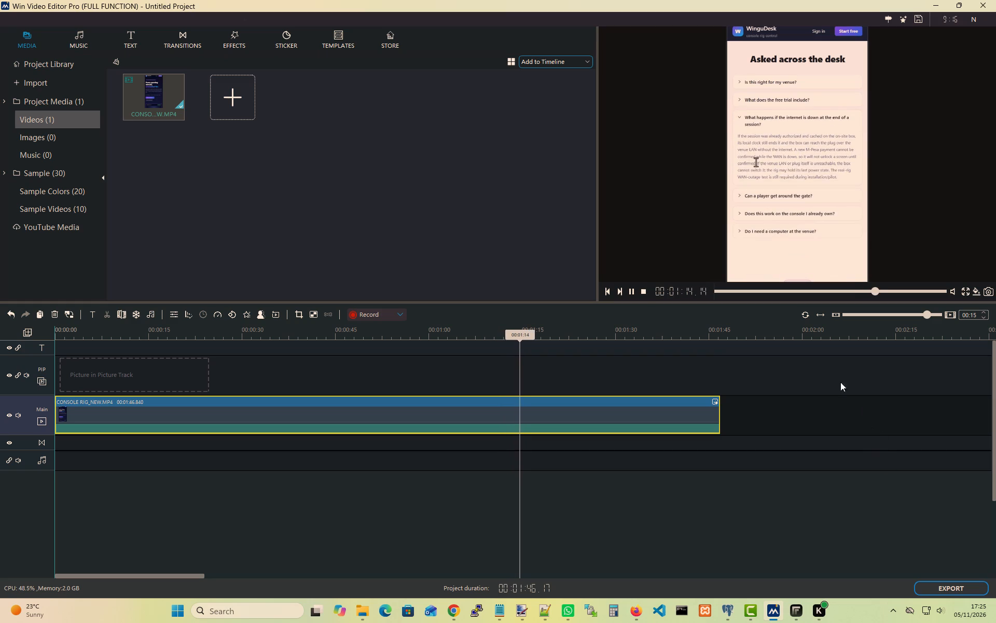
pyautogui.click(631, 292)
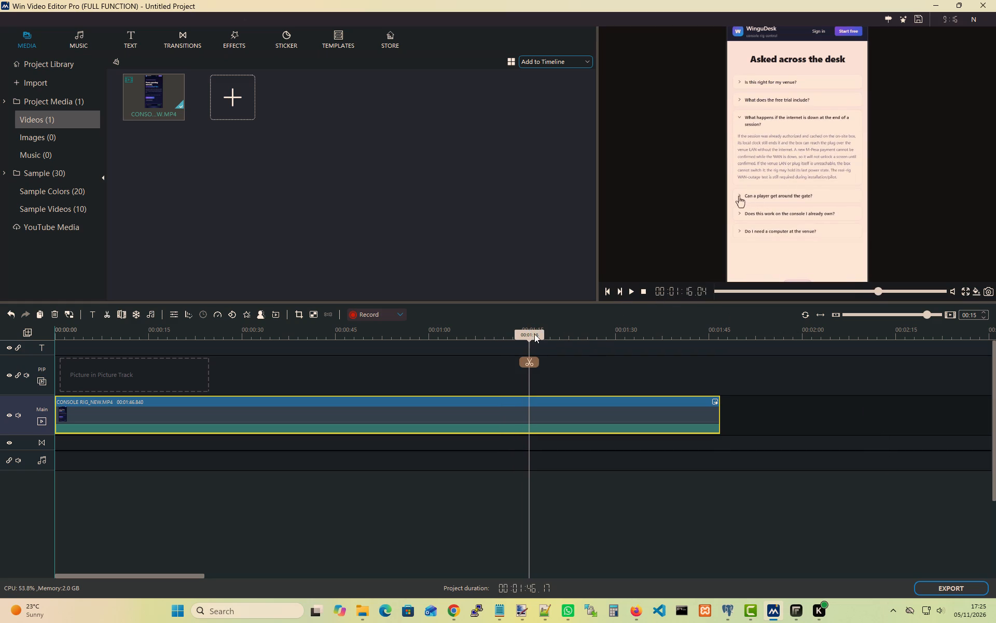
pyautogui.moveTo(527, 333); pyautogui.dragTo(476, 328)
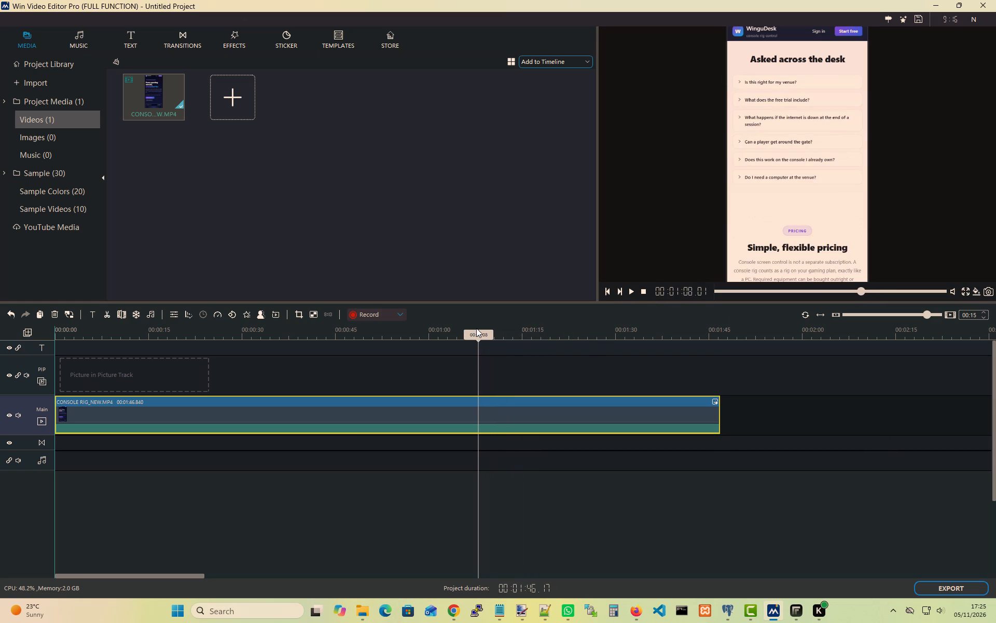
pyautogui.moveTo(476, 328); pyautogui.dragTo(490, 328)
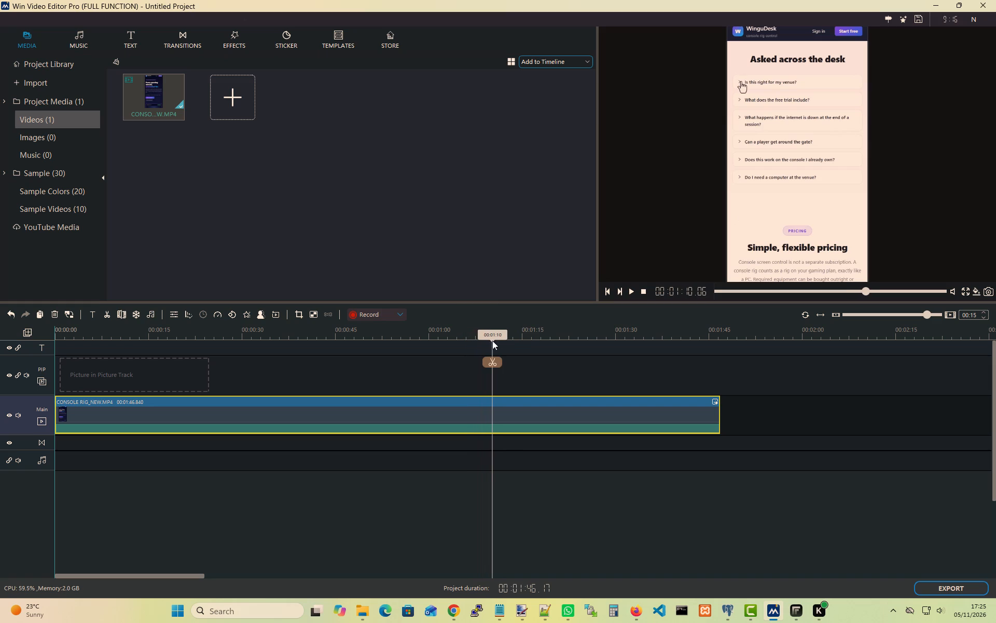
pyautogui.click(490, 363)
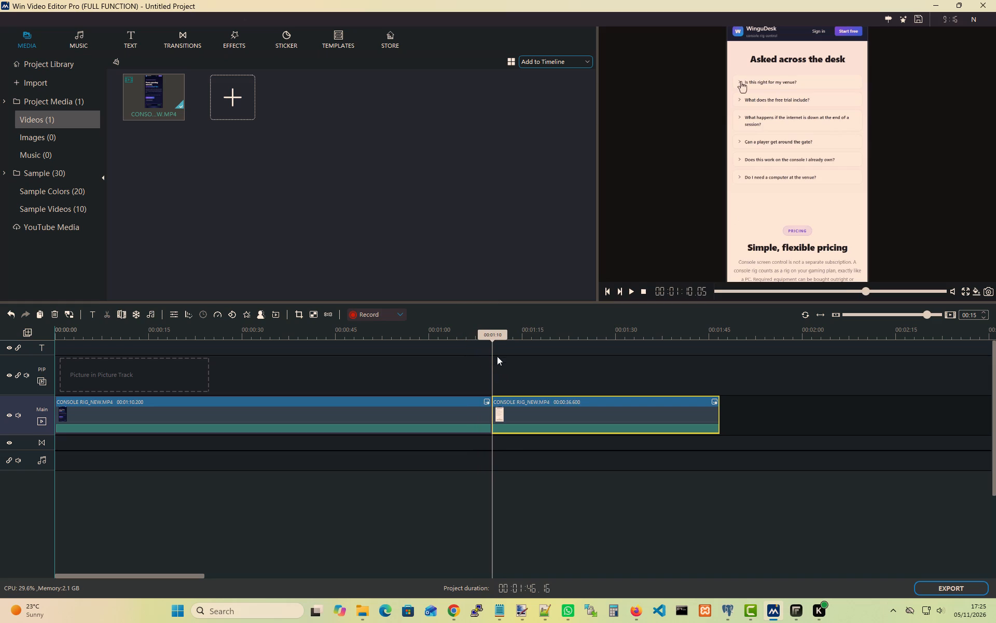
# Play on from the first cut and split the clip again at about 00:01:21, before the page scrolls to pricing.
pyautogui.click(495, 337)
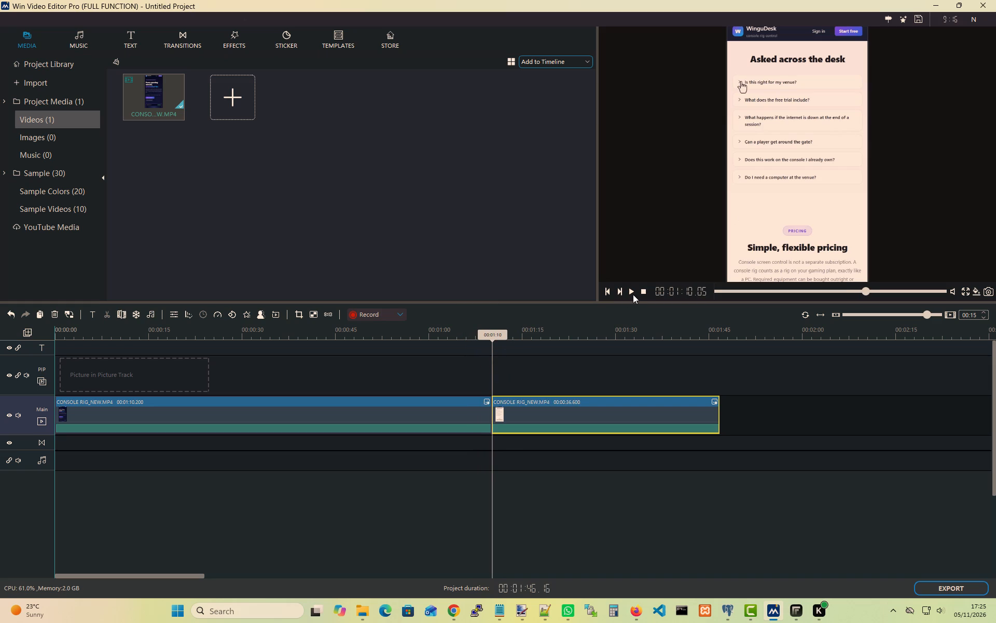
pyautogui.click(633, 294)
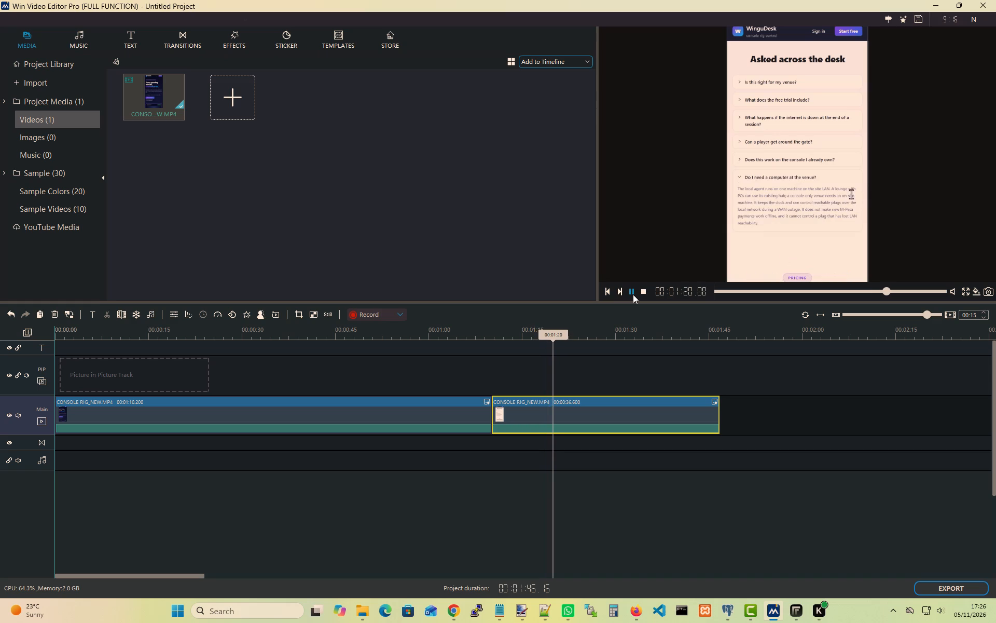
pyautogui.click(633, 294)
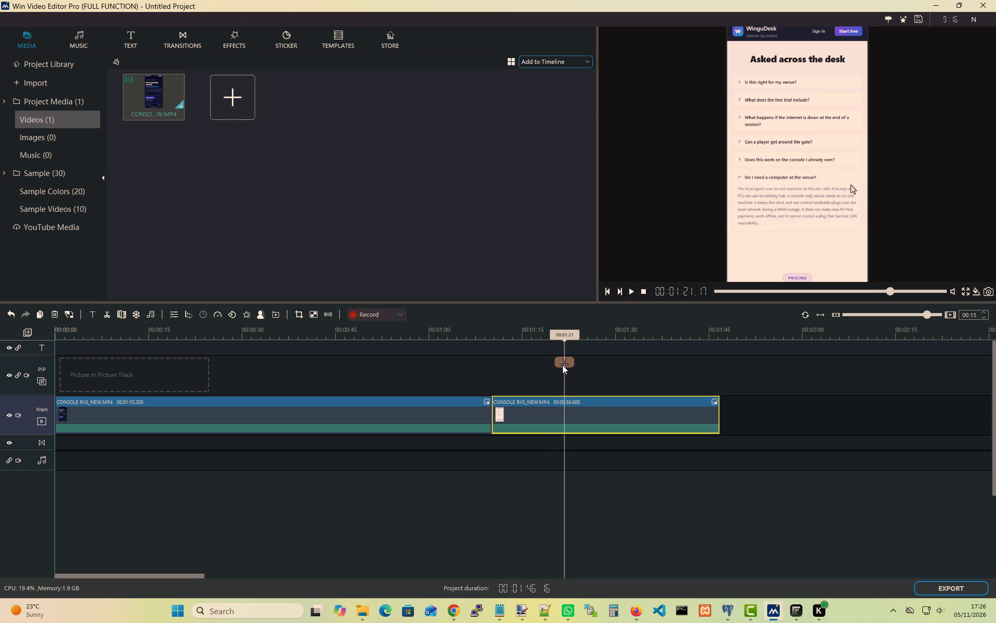
pyautogui.click(562, 365)
# Split the last clip at about 00:01:29 and delete the segment between 00:01:21 and 00:01:29.
pyautogui.click(632, 293)
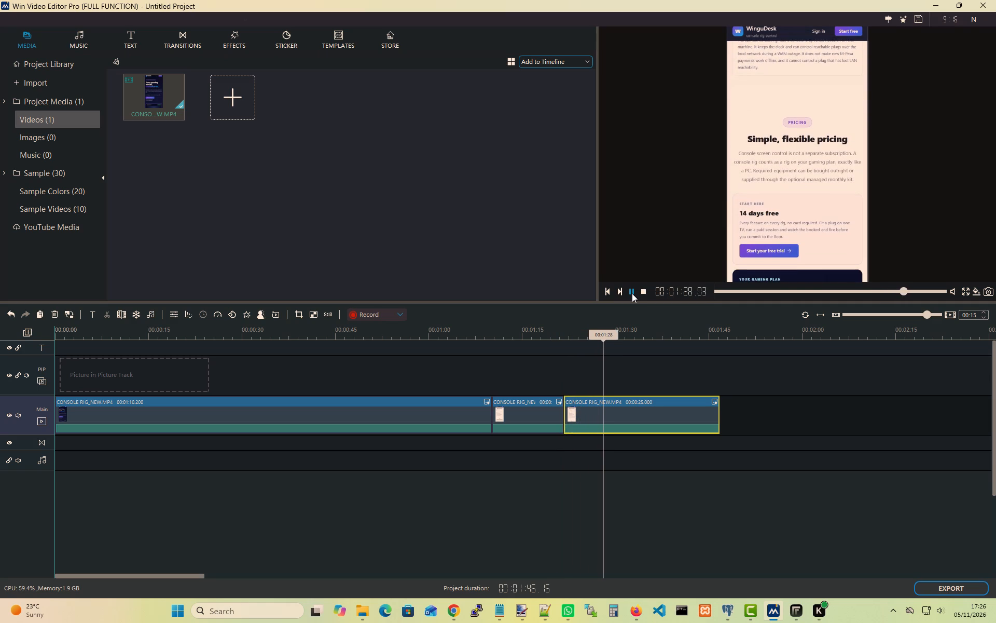
pyautogui.click(632, 293)
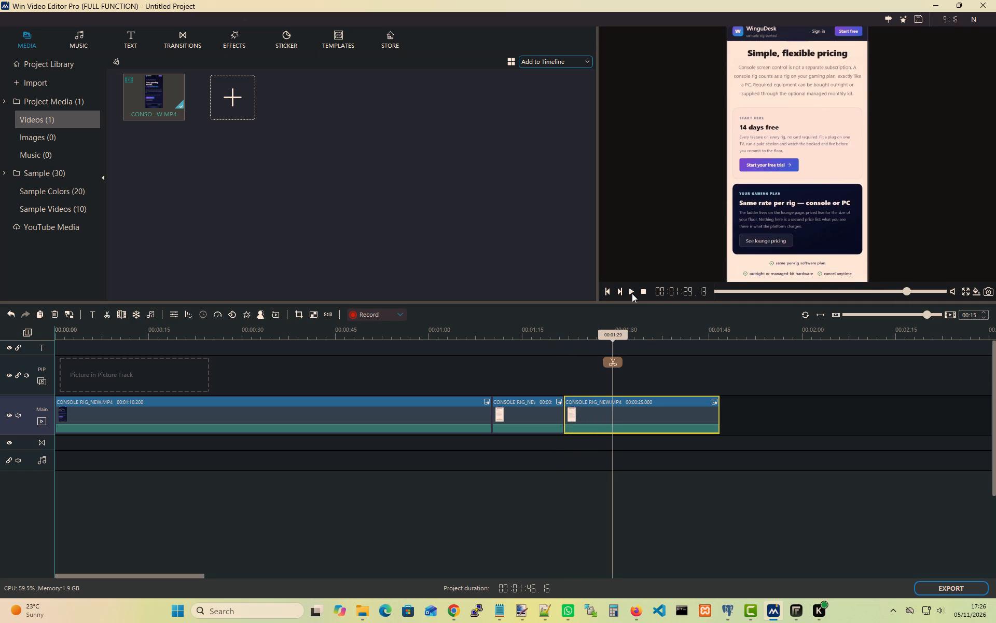
pyautogui.click(613, 365)
pyautogui.click(598, 421)
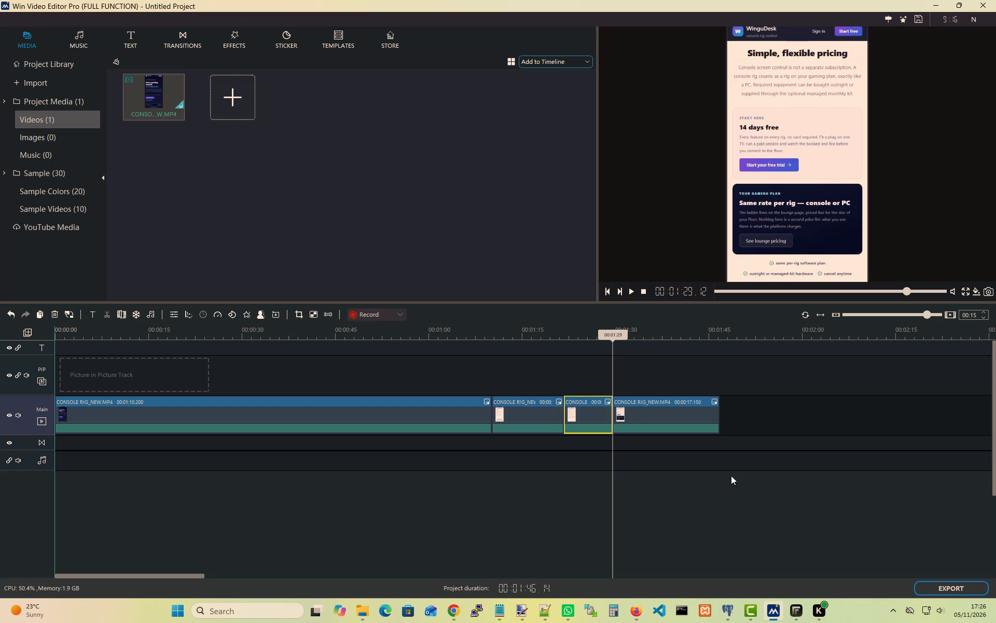
pyautogui.press('Delete')
pyautogui.press('Delete')
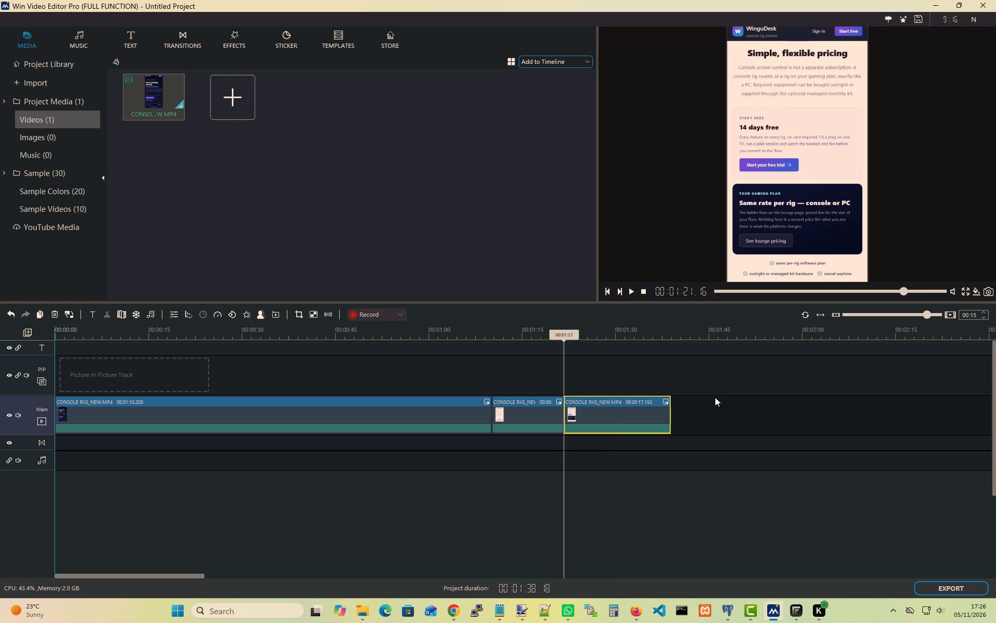
# Review the edited footage and try to split the opening clip at about 00:00:04, as the page scrolls to the Station 04 card.
pyautogui.click(629, 292)
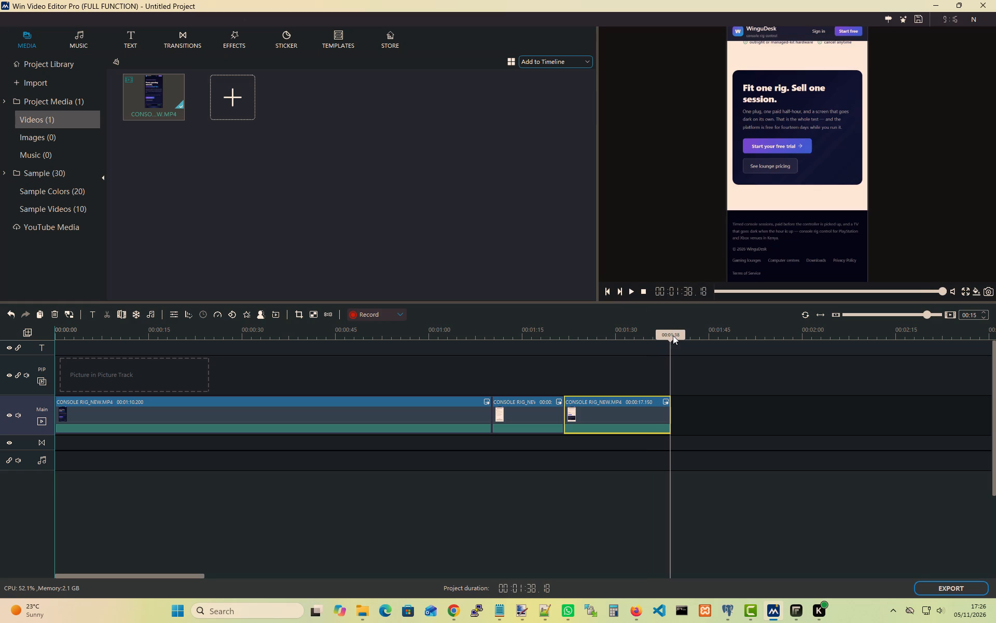
pyautogui.moveTo(673, 335); pyautogui.dragTo(43, 334)
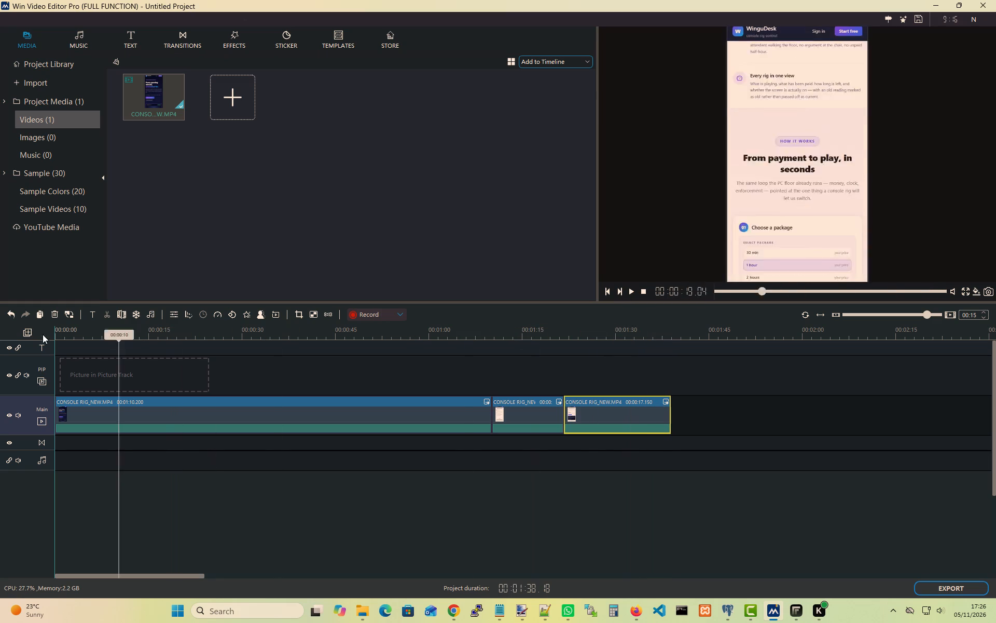
pyautogui.moveTo(43, 334); pyautogui.dragTo(17, 335)
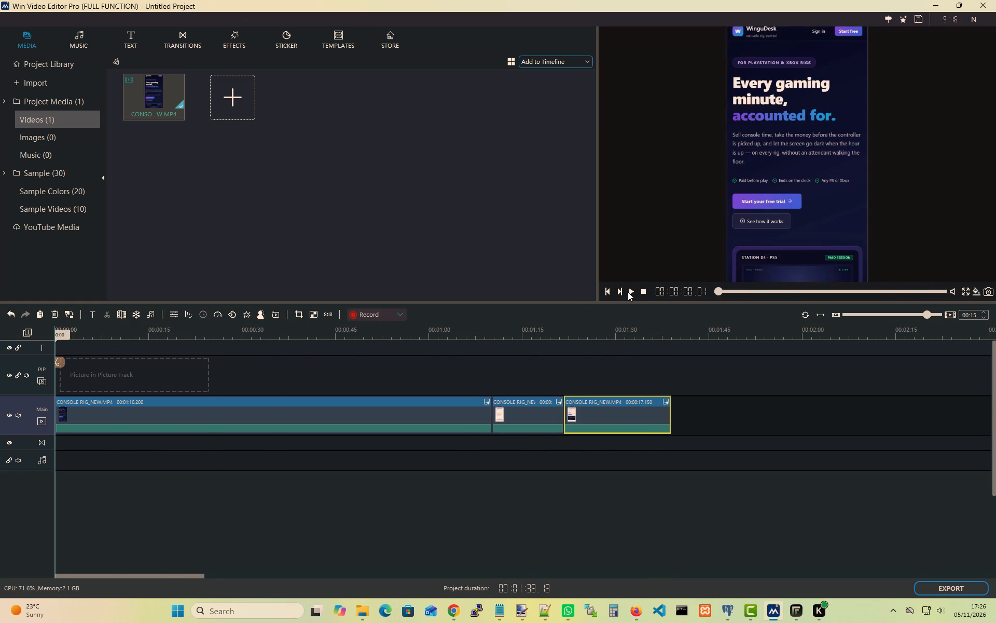
pyautogui.click(629, 292)
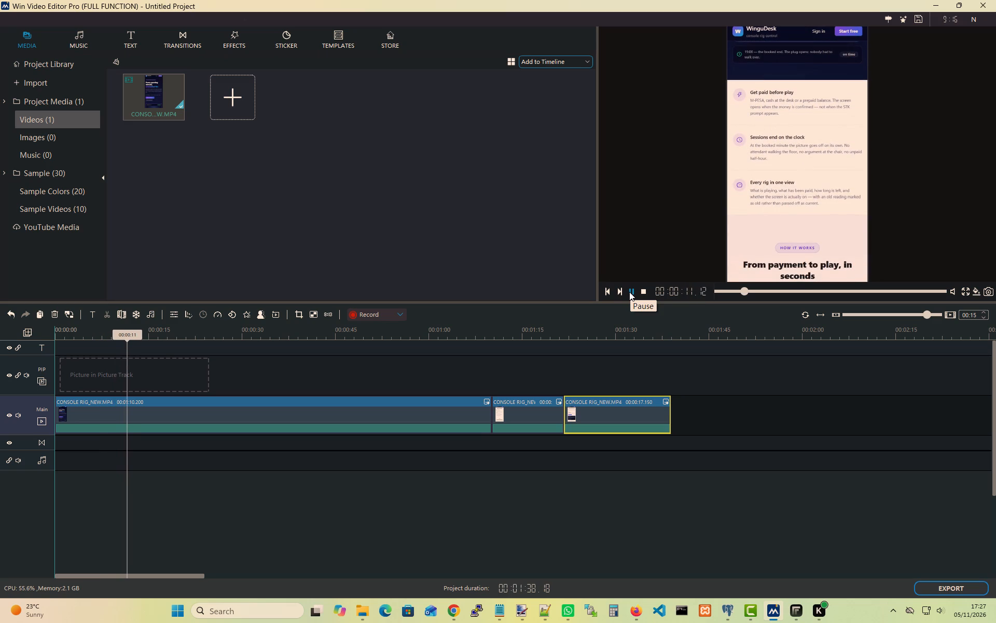
pyautogui.click(629, 292)
pyautogui.moveTo(134, 336); pyautogui.dragTo(108, 335)
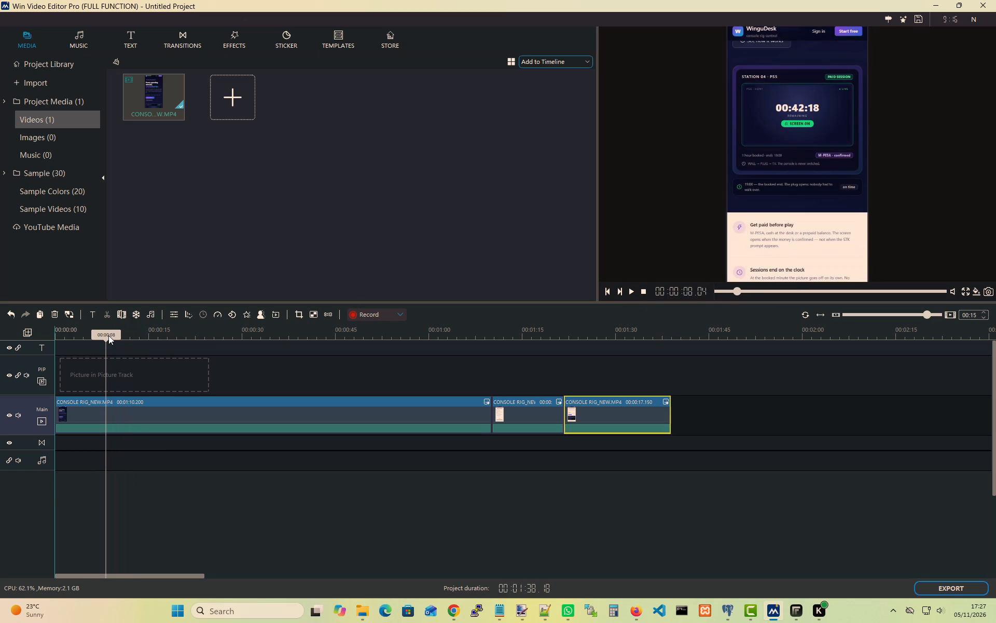
pyautogui.moveTo(108, 335); pyautogui.dragTo(116, 335)
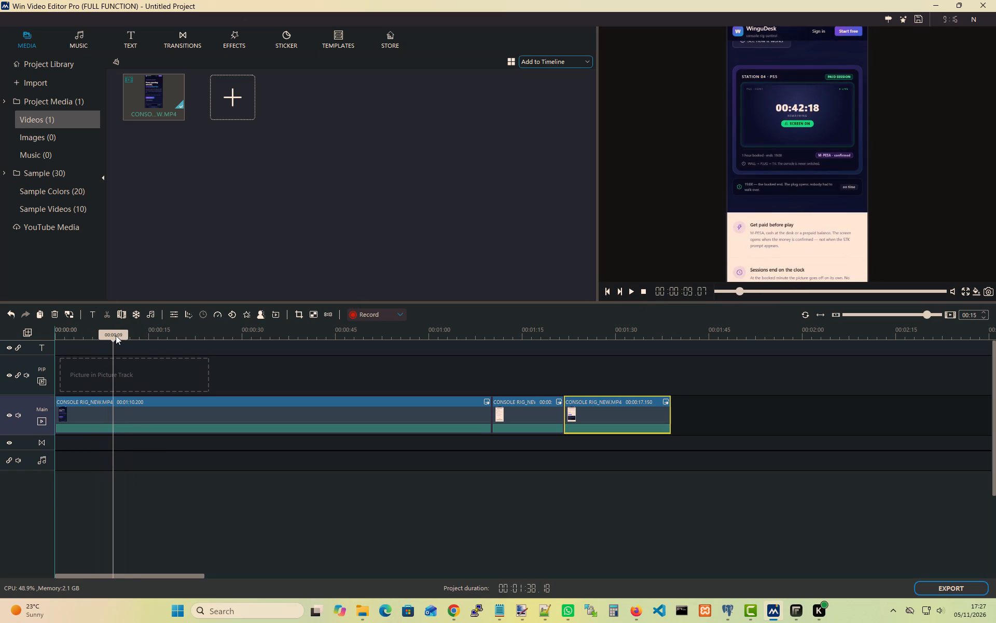
pyautogui.moveTo(116, 335); pyautogui.dragTo(127, 335)
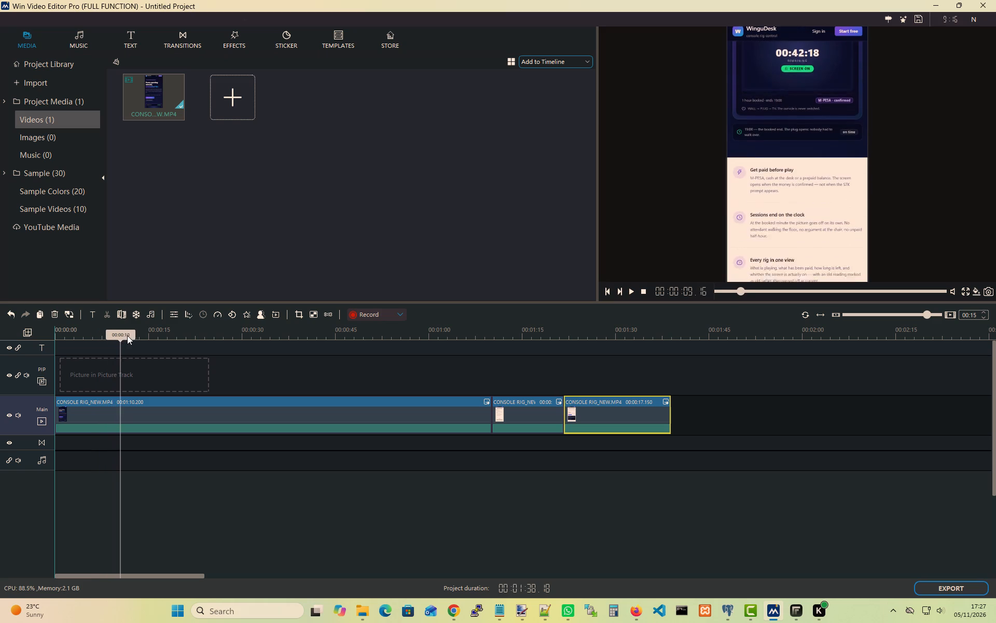
pyautogui.moveTo(127, 335); pyautogui.dragTo(138, 335)
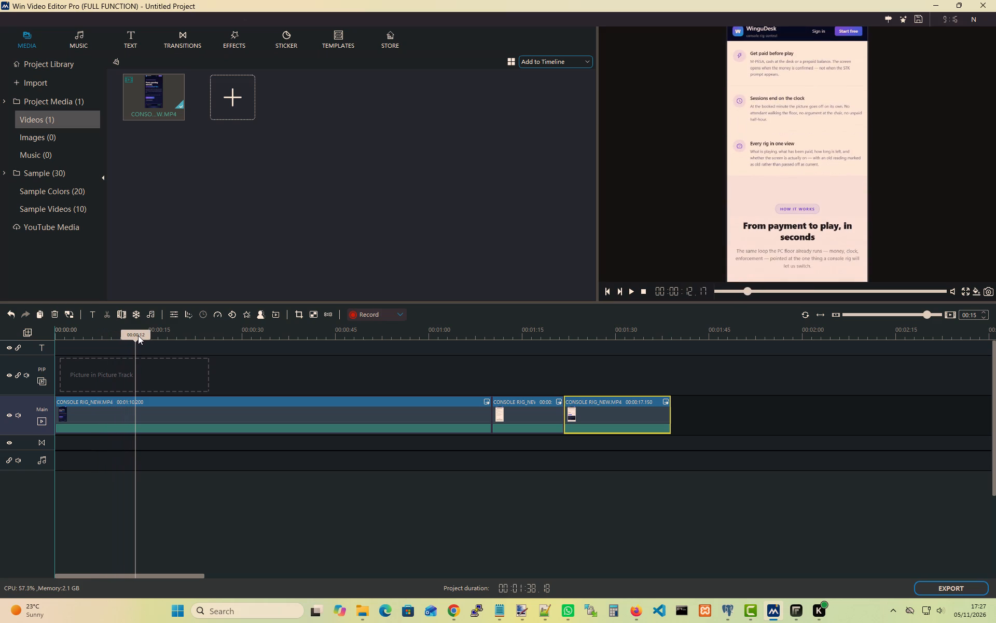
pyautogui.moveTo(138, 335); pyautogui.dragTo(114, 334)
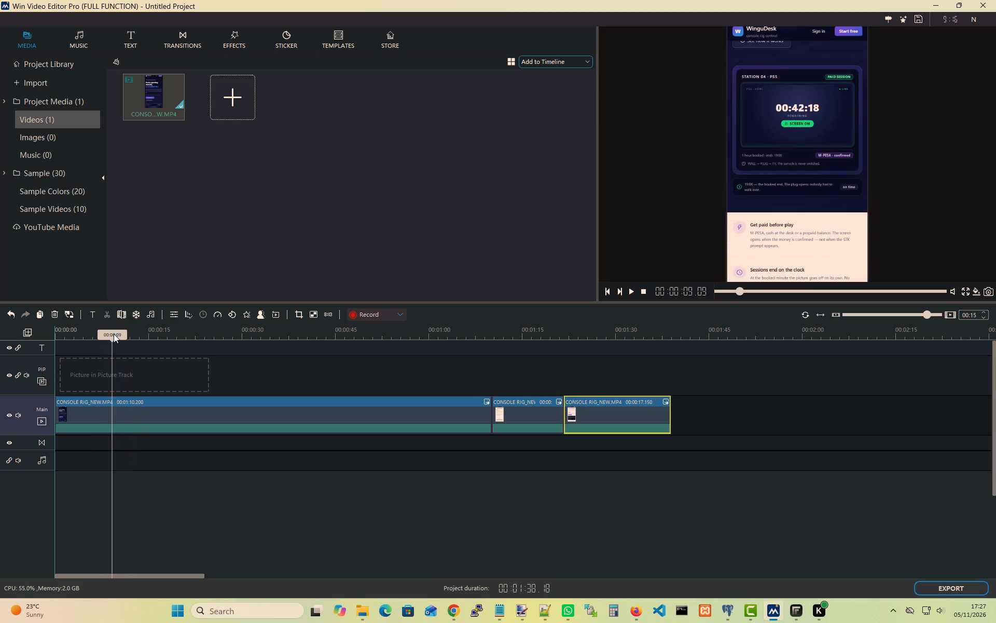
pyautogui.moveTo(114, 334); pyautogui.dragTo(87, 335)
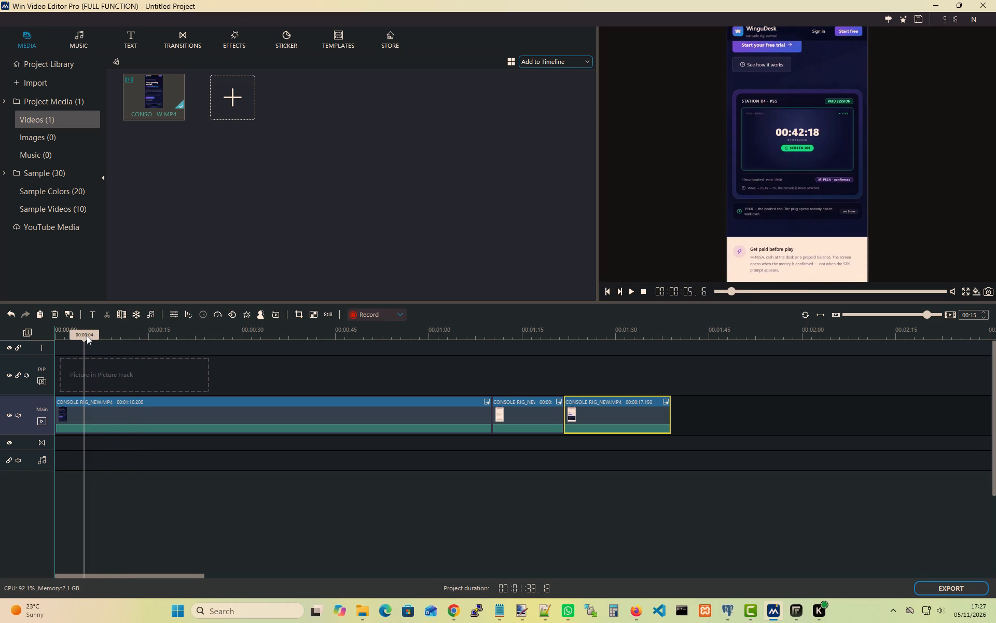
pyautogui.moveTo(87, 335); pyautogui.dragTo(85, 335)
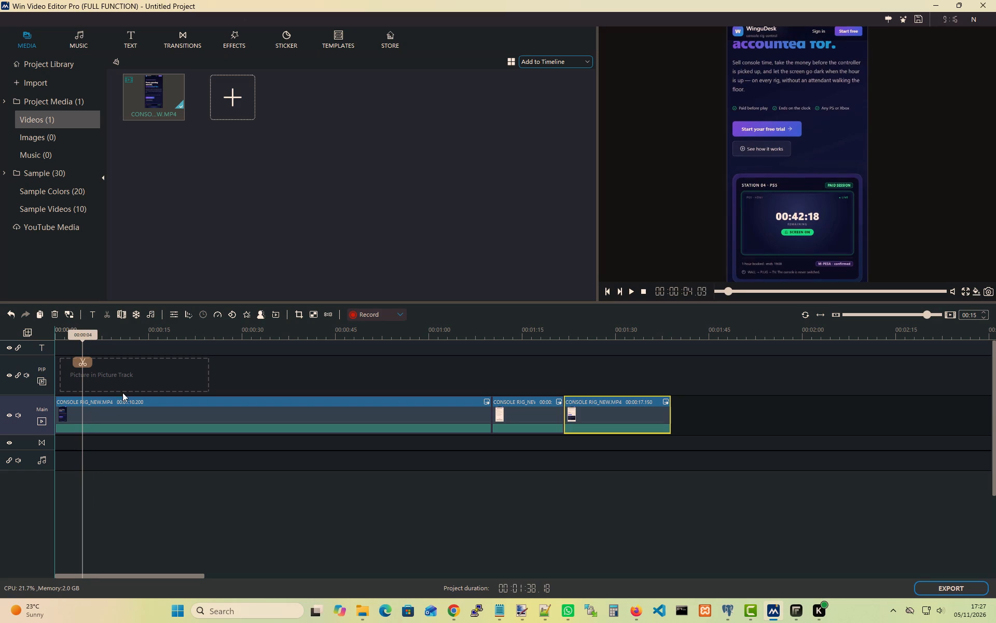
pyautogui.click(81, 363)
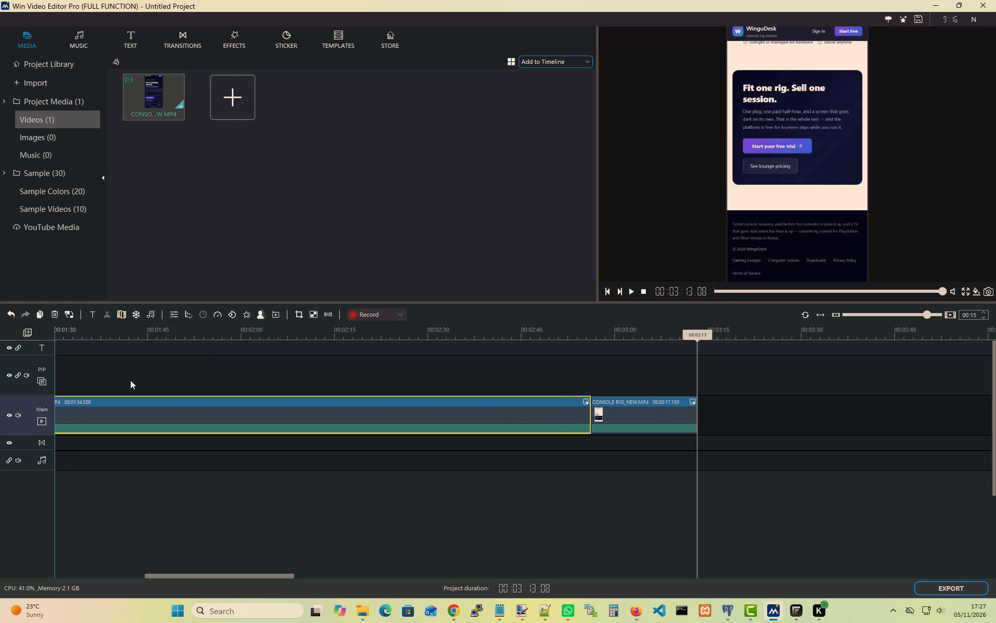
# Examine all clips on the main track, playing the beginning of the third clip and about the first 20 seconds of the sequence.
pyautogui.moveTo(692, 333); pyautogui.dragTo(111, 328)
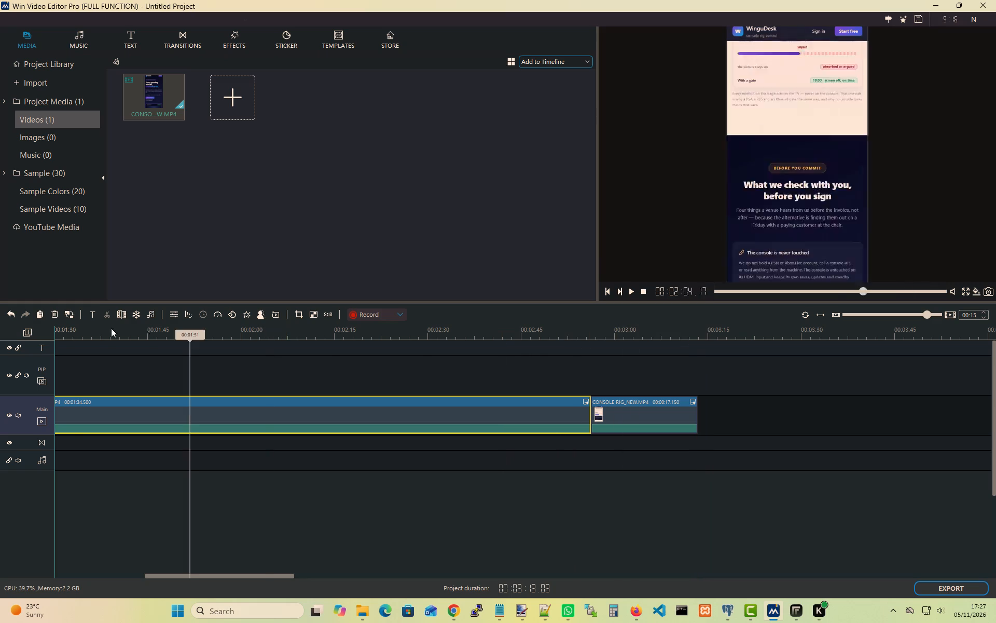
pyautogui.moveTo(111, 328); pyautogui.dragTo(46, 331)
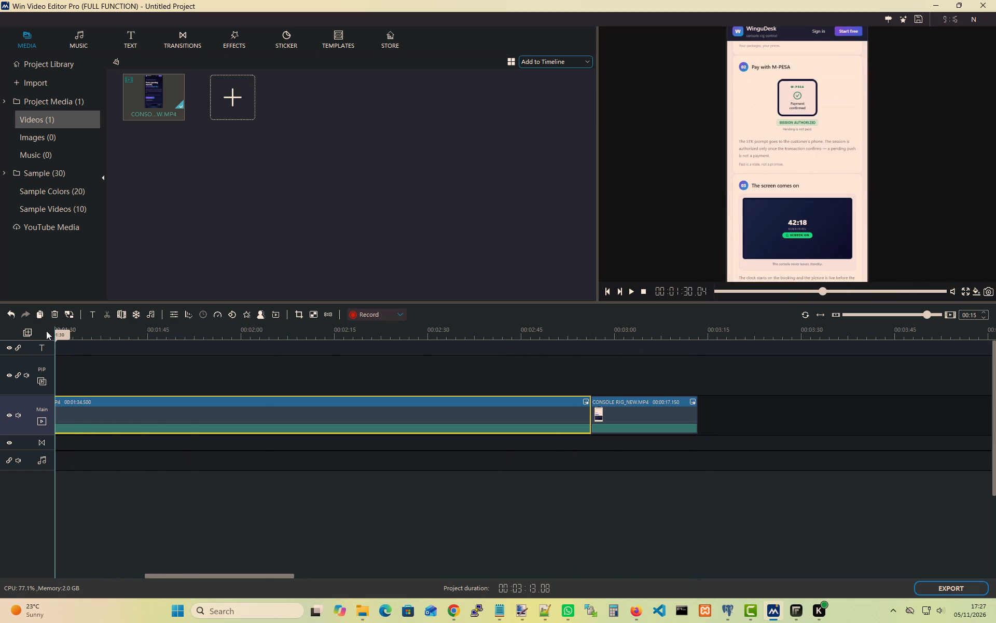
pyautogui.moveTo(46, 331); pyautogui.dragTo(46, 331)
pyautogui.moveTo(826, 293); pyautogui.dragTo(701, 293)
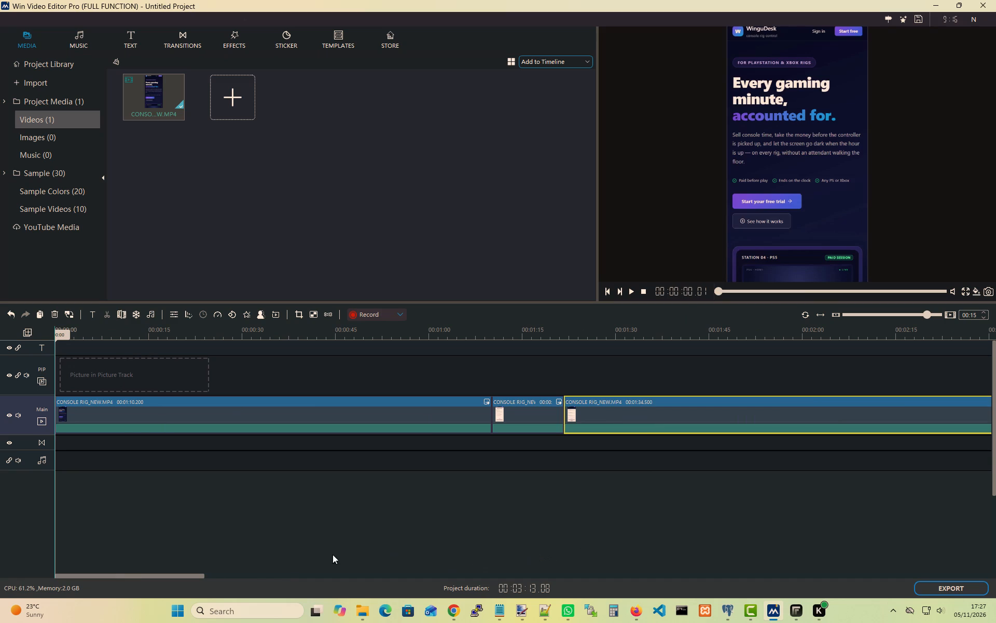
pyautogui.moveTo(181, 578); pyautogui.dragTo(192, 577)
pyautogui.moveTo(928, 313); pyautogui.dragTo(910, 313)
pyautogui.moveTo(366, 578); pyautogui.dragTo(356, 578)
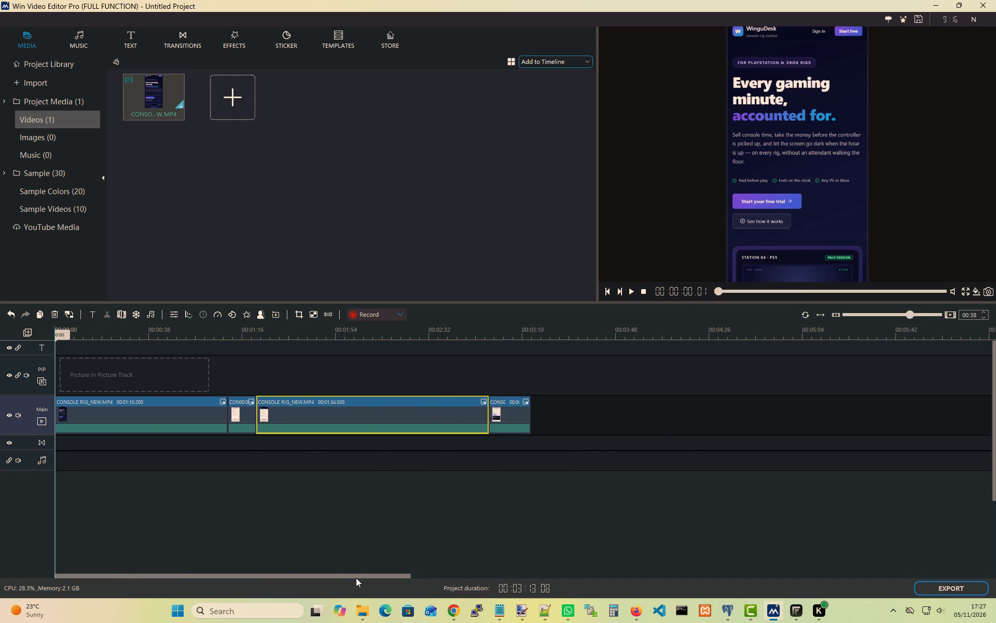
pyautogui.moveTo(356, 578); pyautogui.dragTo(315, 578)
pyautogui.click(371, 422)
pyautogui.click(632, 294)
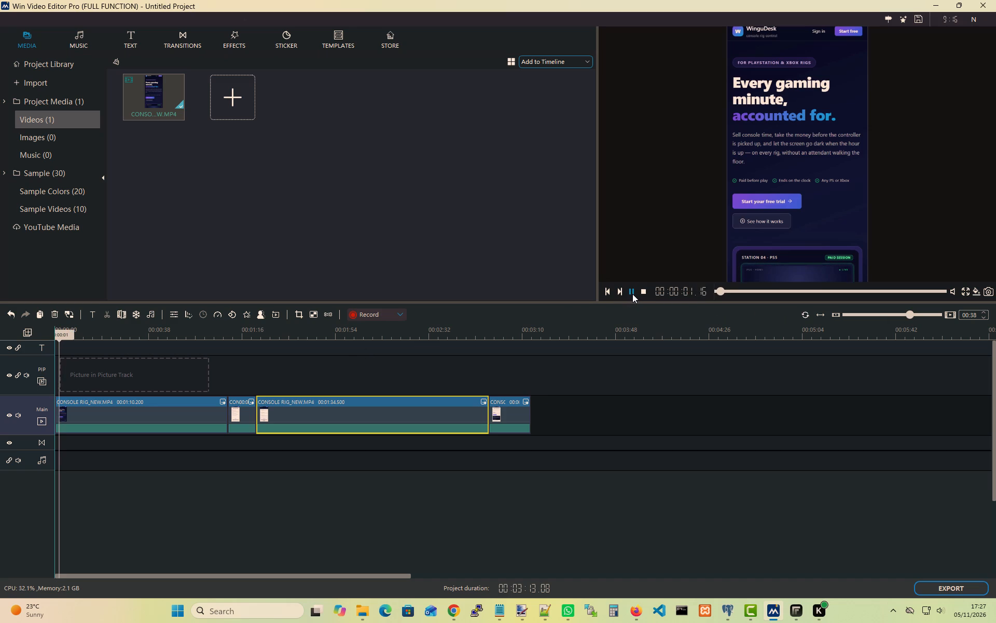
pyautogui.click(632, 294)
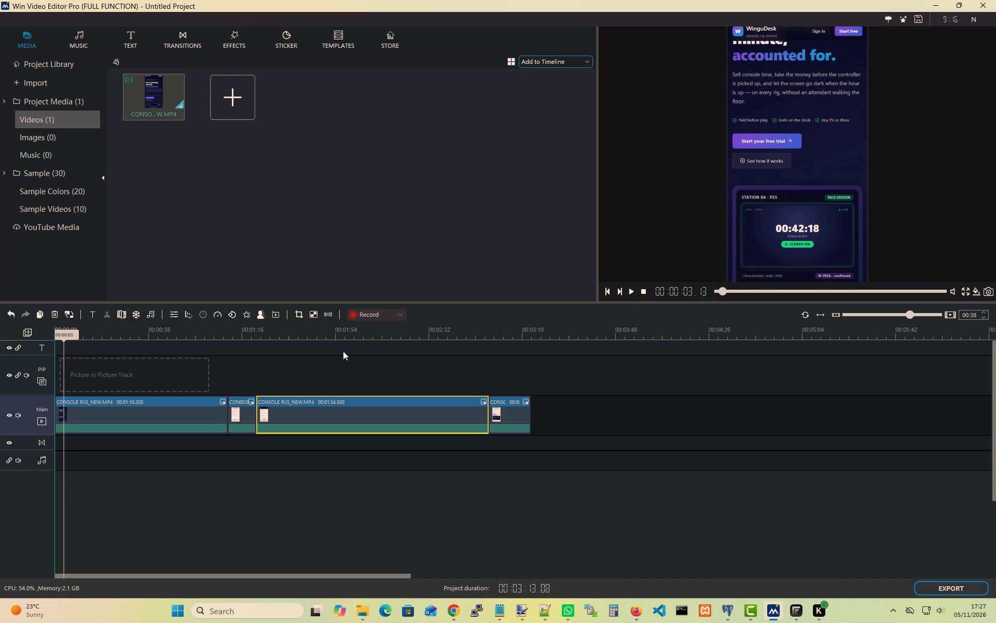
pyautogui.click(237, 535)
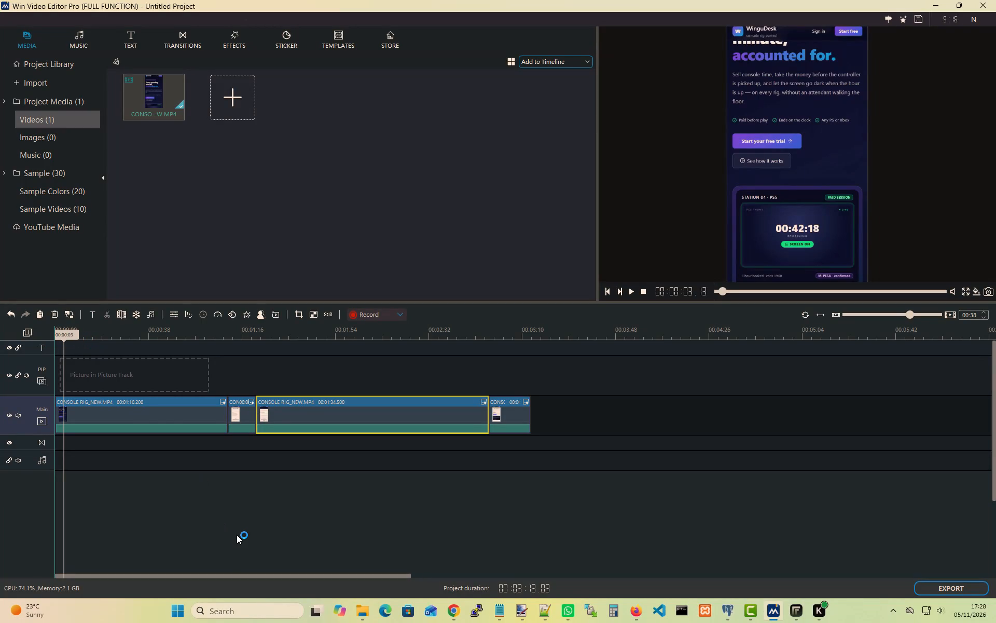
pyautogui.moveTo(69, 337); pyautogui.dragTo(110, 343)
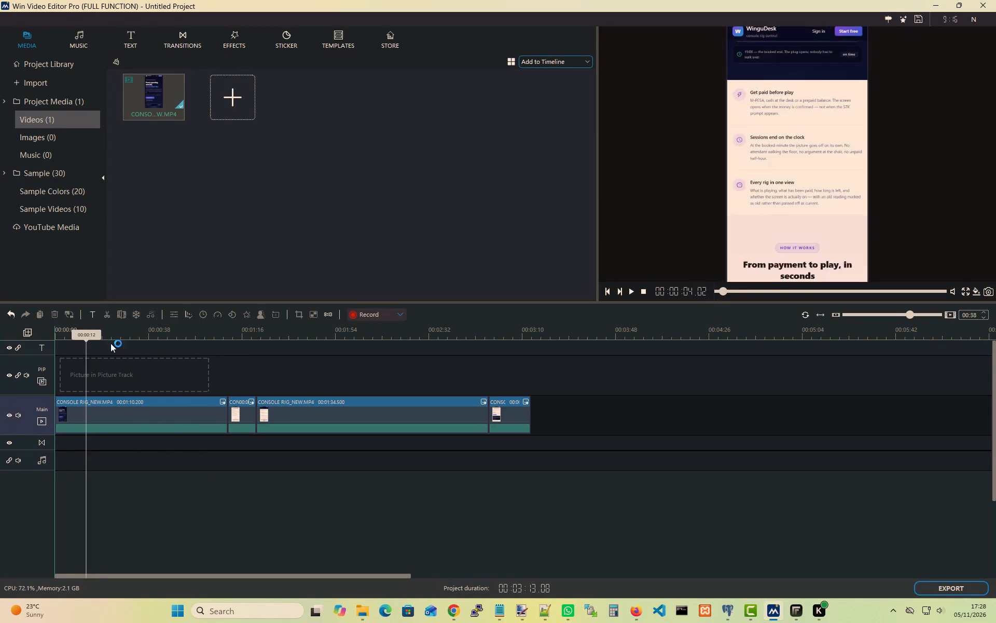
pyautogui.moveTo(110, 343); pyautogui.dragTo(262, 361)
pyautogui.click(632, 295)
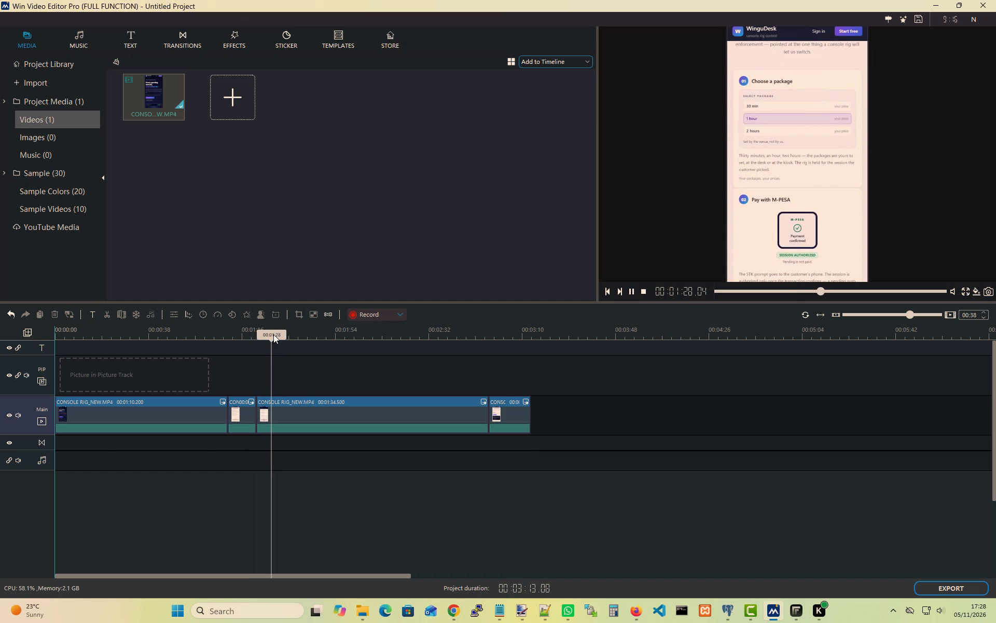
pyautogui.moveTo(274, 335); pyautogui.dragTo(31, 341)
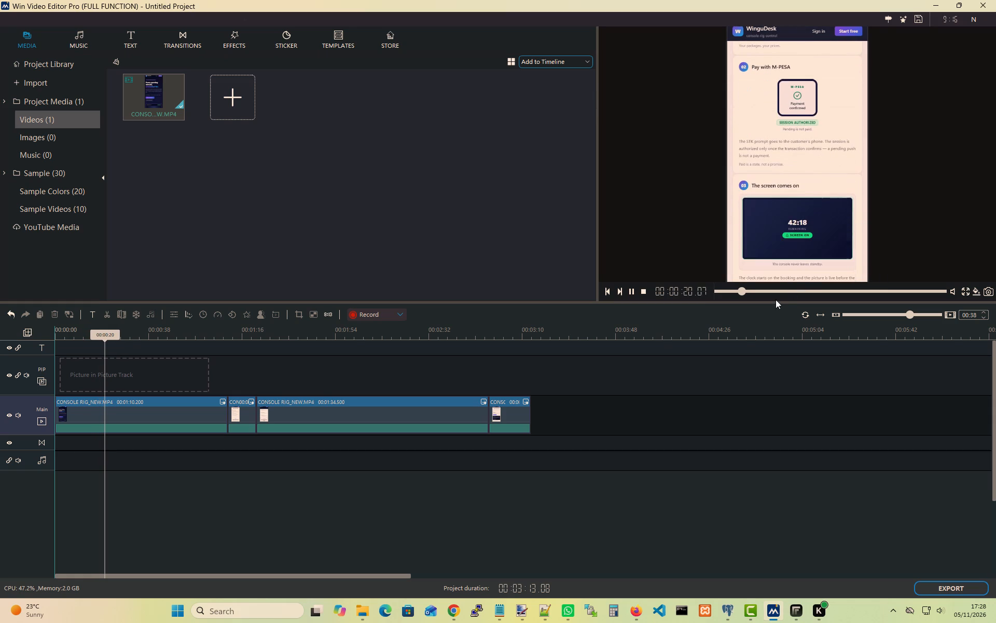
# Replay the first seconds and split the opening main-track clip at about 00:00:04, where the Station 04 card shows the countdown.
pyautogui.moveTo(743, 290); pyautogui.dragTo(717, 289)
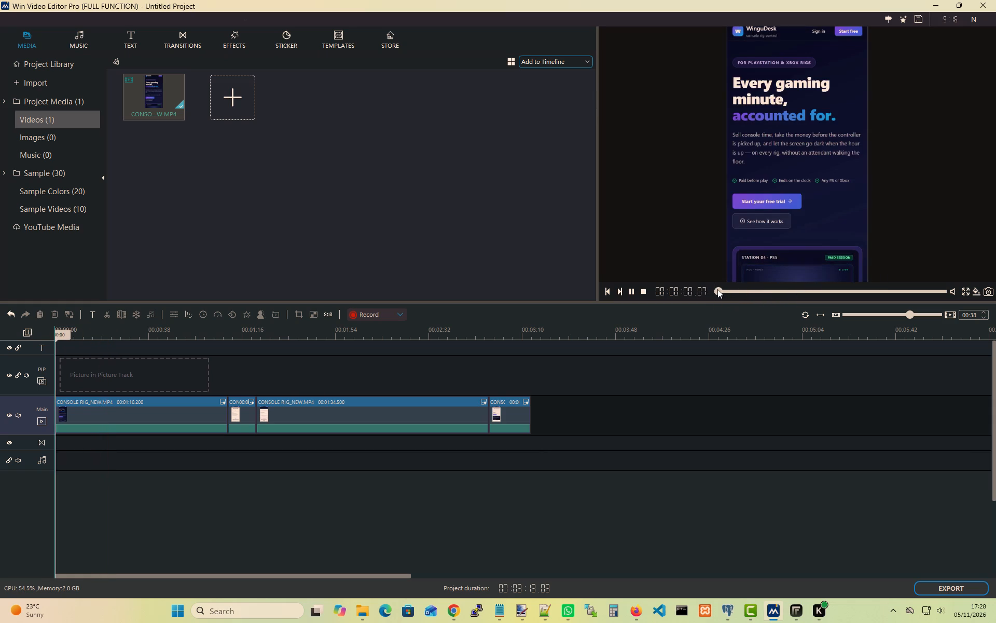
pyautogui.moveTo(717, 289); pyautogui.dragTo(715, 289)
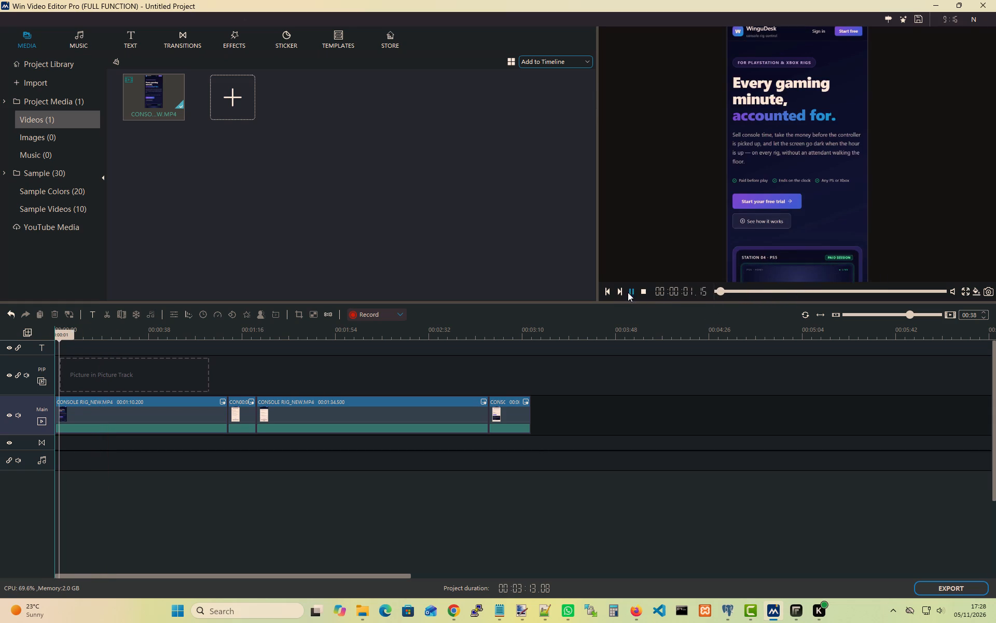
pyautogui.click(630, 291)
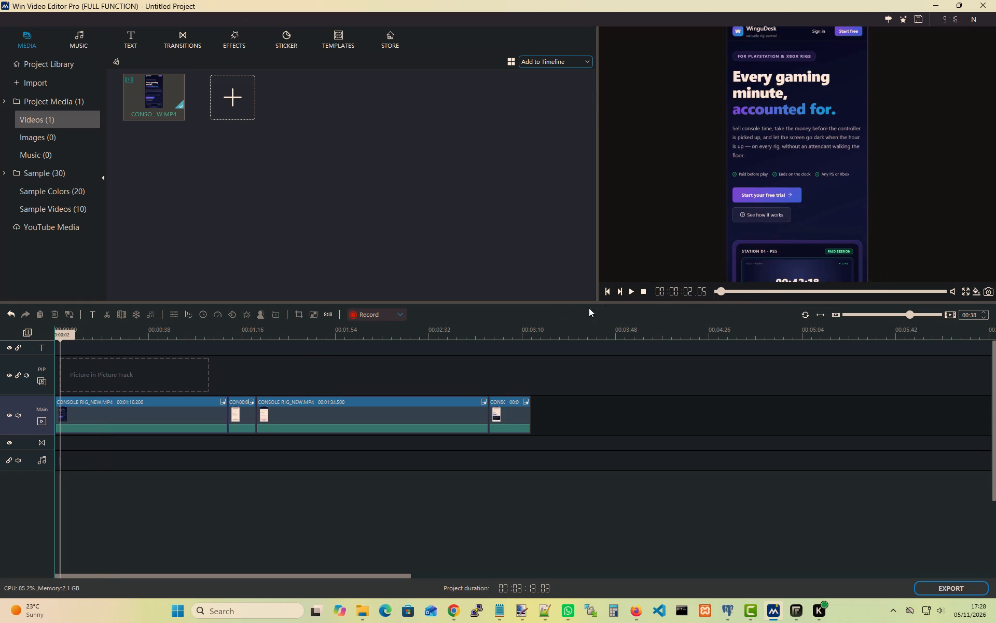
pyautogui.click(629, 293)
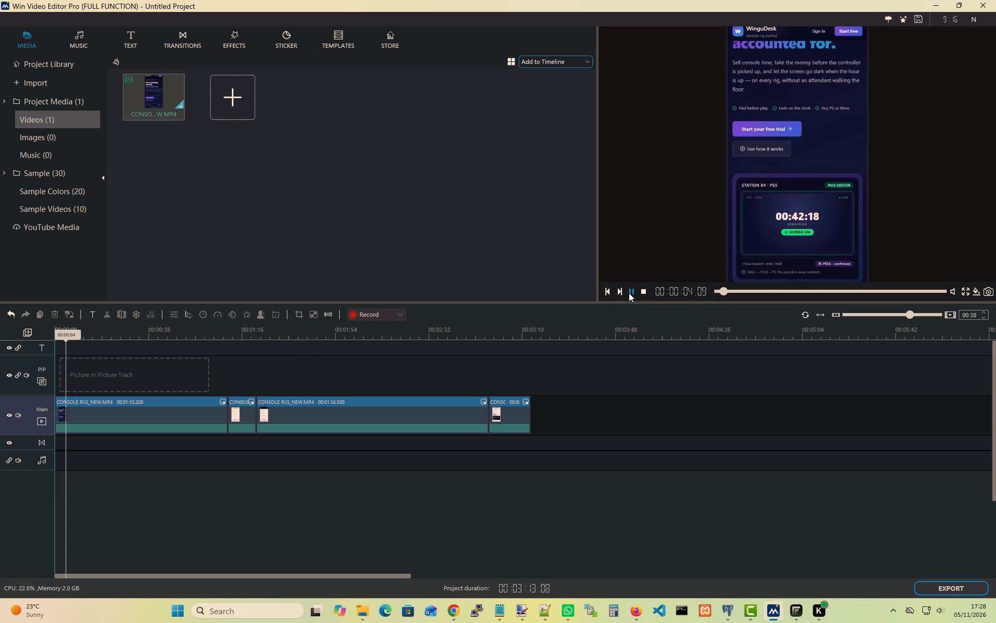
pyautogui.click(629, 293)
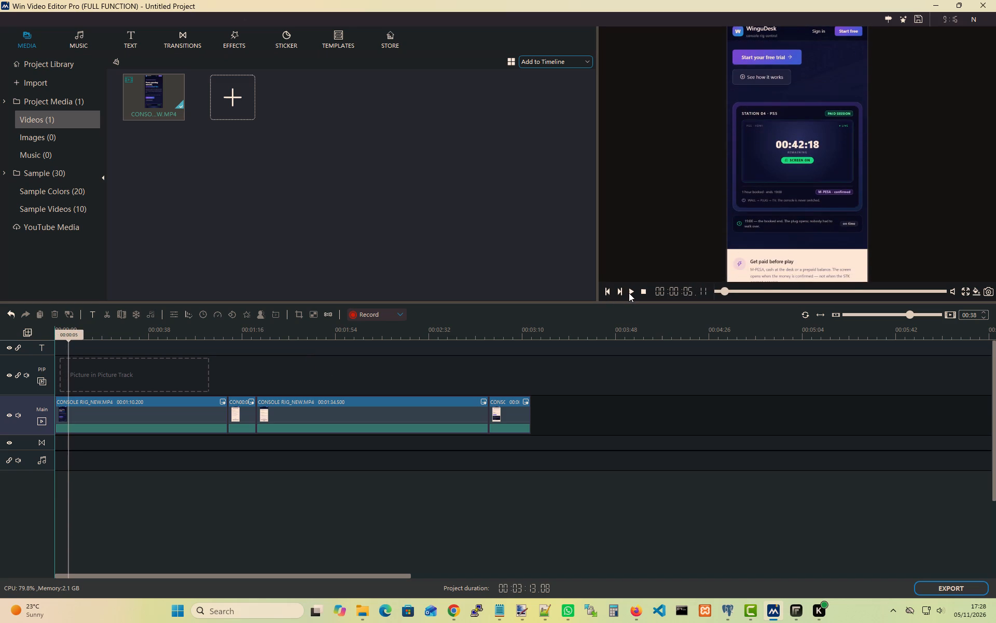
pyautogui.click(74, 334)
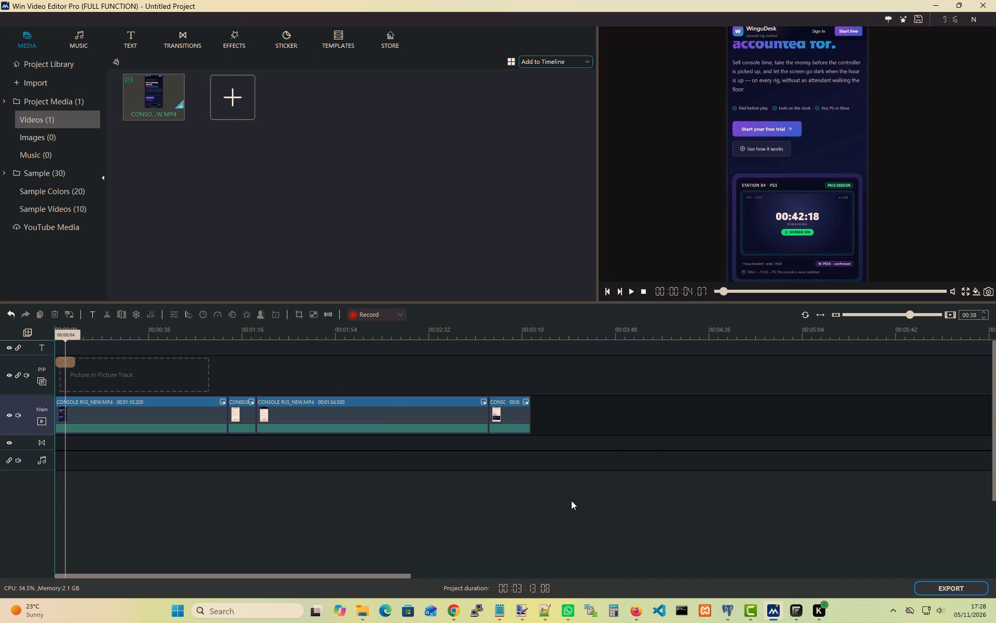
pyautogui.click(104, 411)
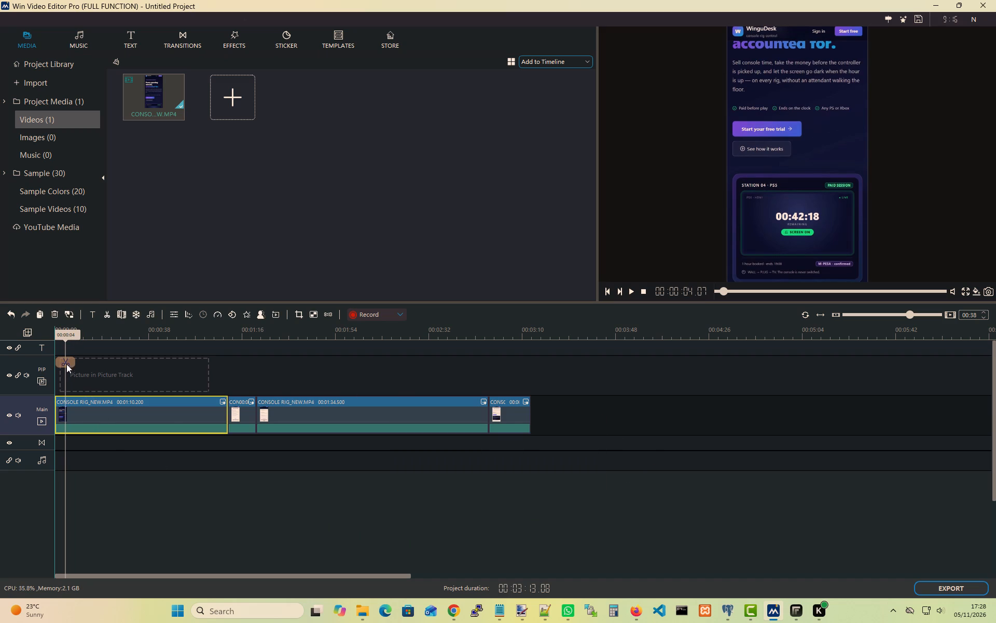
pyautogui.click(65, 361)
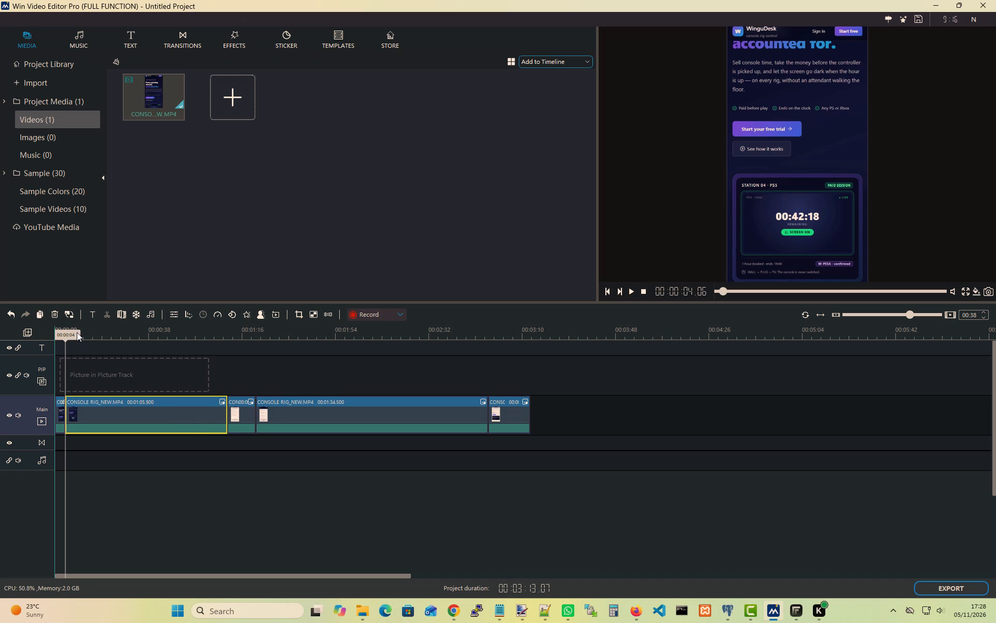
# Split the second main-track clip at about 00:00:12, where the page shows Get paid before play above the How it works section.
pyautogui.moveTo(69, 334); pyautogui.dragTo(80, 336)
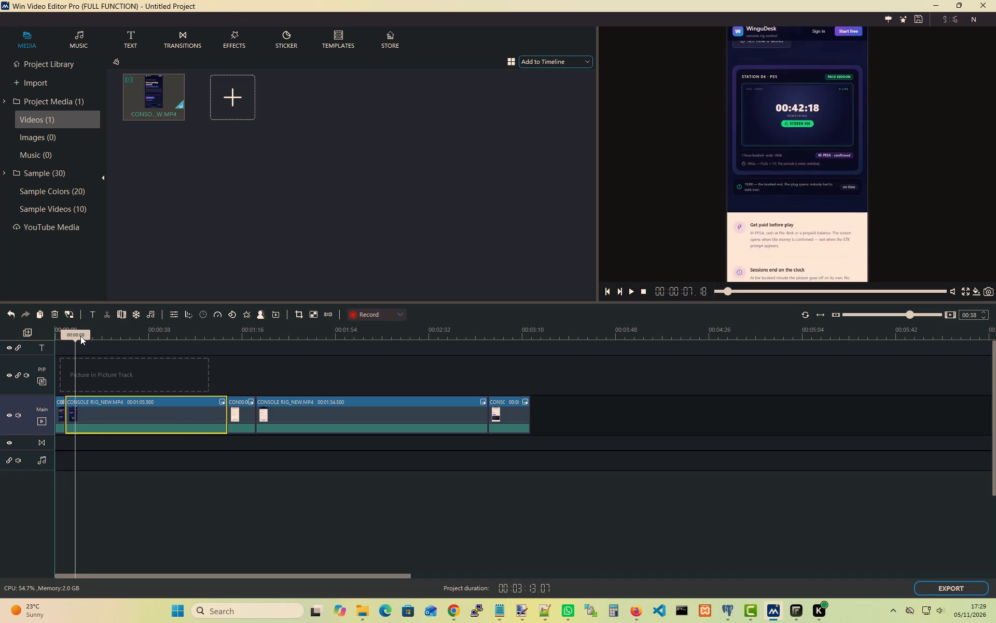
pyautogui.moveTo(80, 336); pyautogui.dragTo(89, 336)
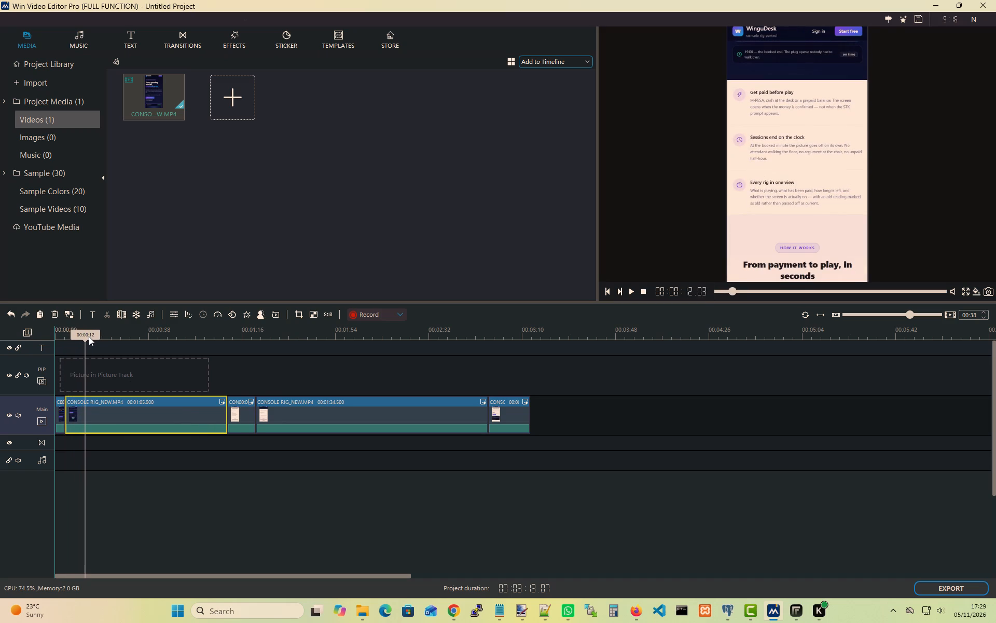
pyautogui.moveTo(89, 336); pyautogui.dragTo(90, 336)
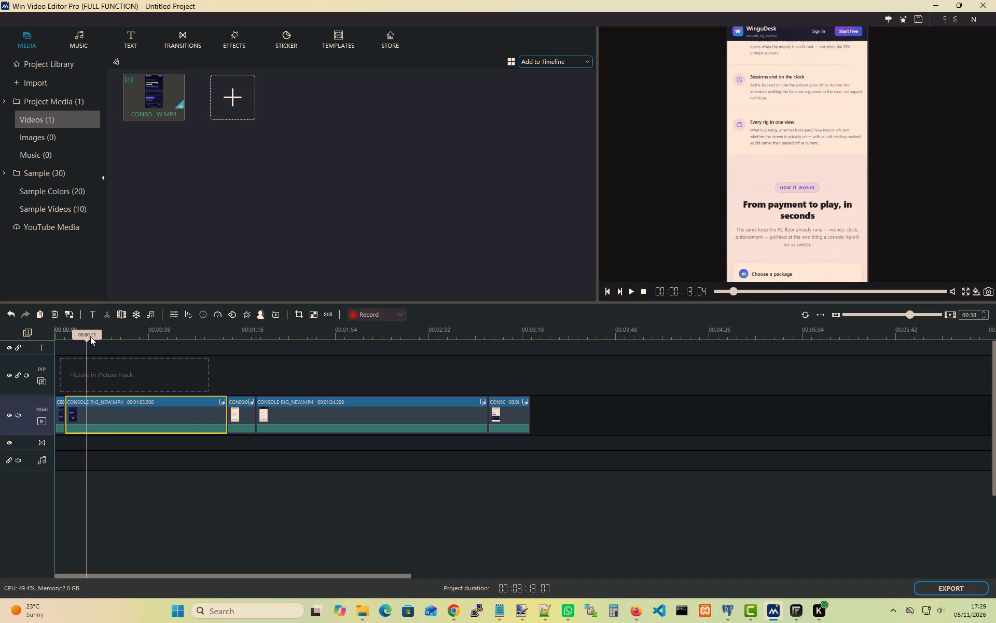
pyautogui.moveTo(90, 336); pyautogui.dragTo(88, 336)
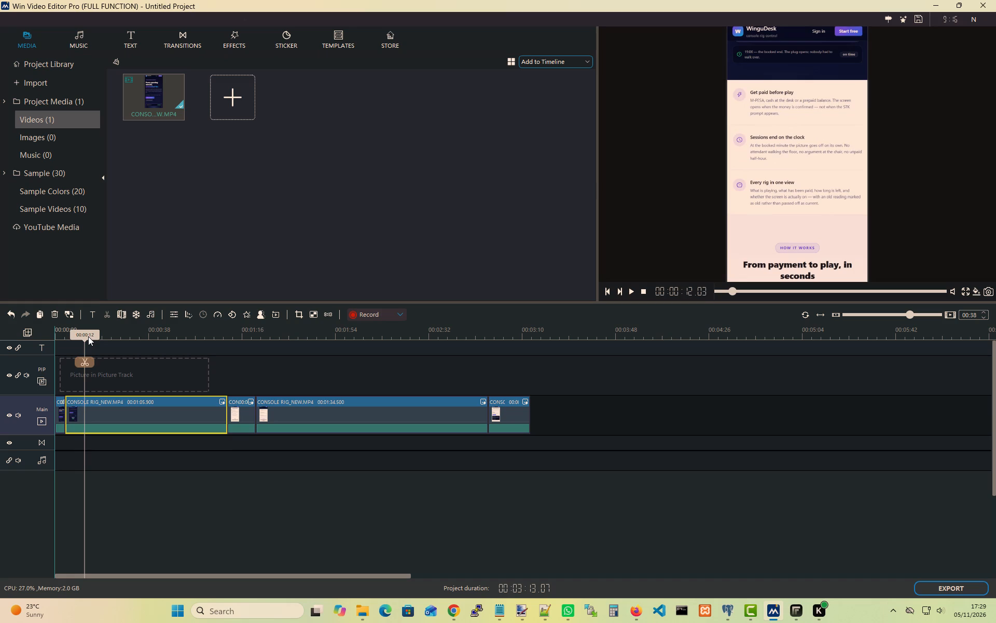
pyautogui.click(88, 336)
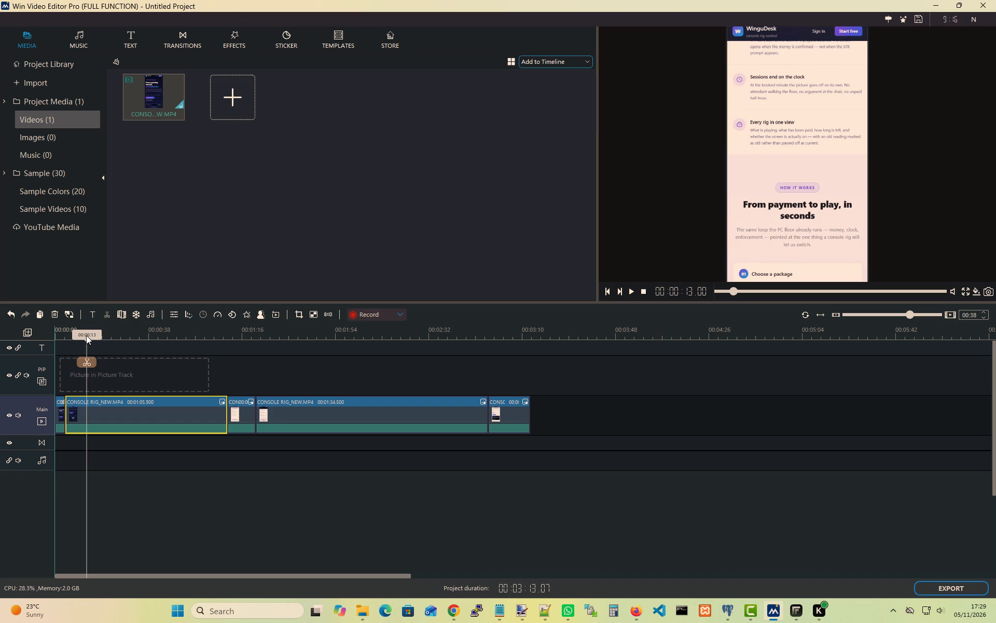
pyautogui.press('Left')
pyautogui.press('Left')
pyautogui.press('Left')
pyautogui.press('Left')
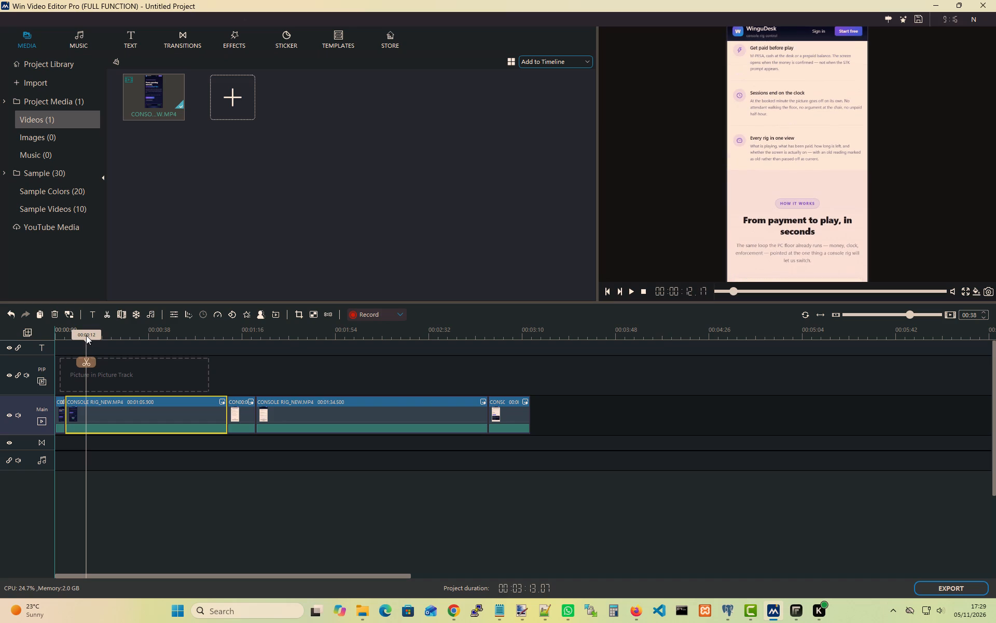
pyautogui.press('Left')
pyautogui.press('Left')
pyautogui.press('Left')
pyautogui.press('Right')
pyautogui.press('Right')
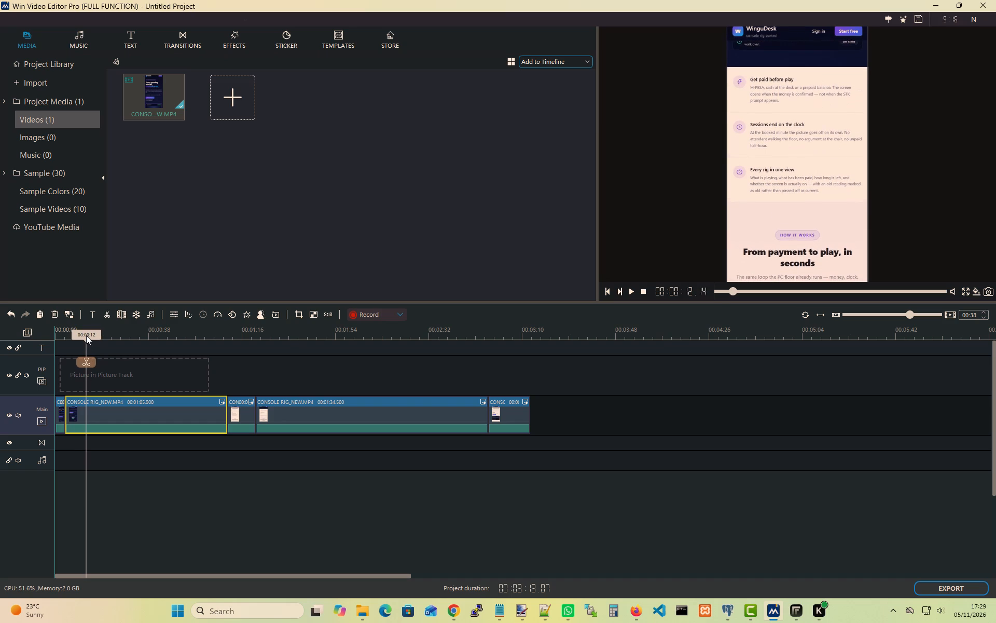
pyautogui.press('Right')
pyautogui.press('Right')
pyautogui.press('Left')
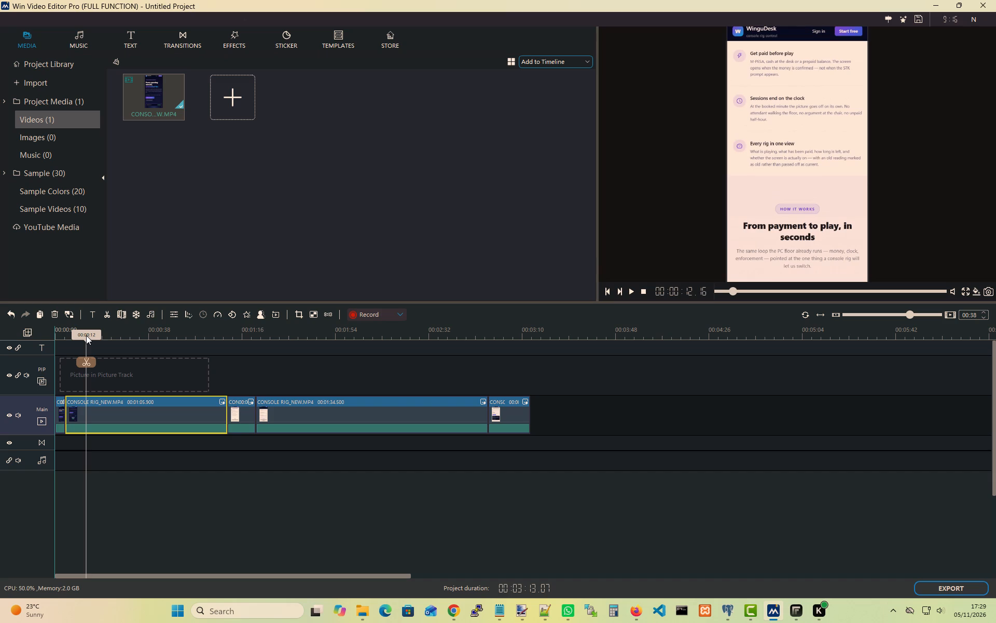
pyautogui.click(87, 362)
# Delete the main-track segment between about 00:00:04 and 00:00:12.
pyautogui.click(78, 409)
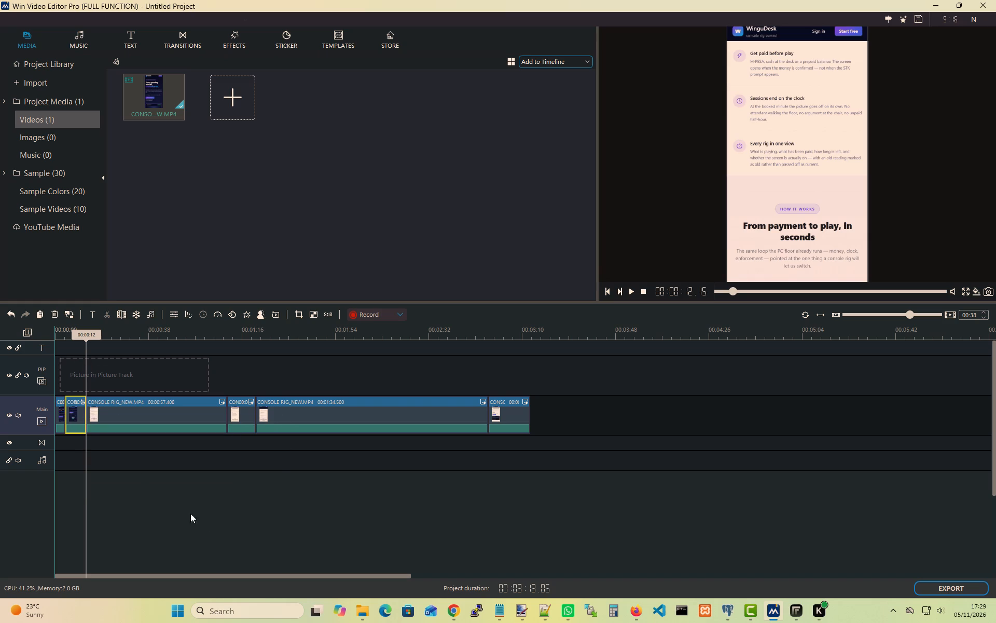
pyautogui.press('Delete')
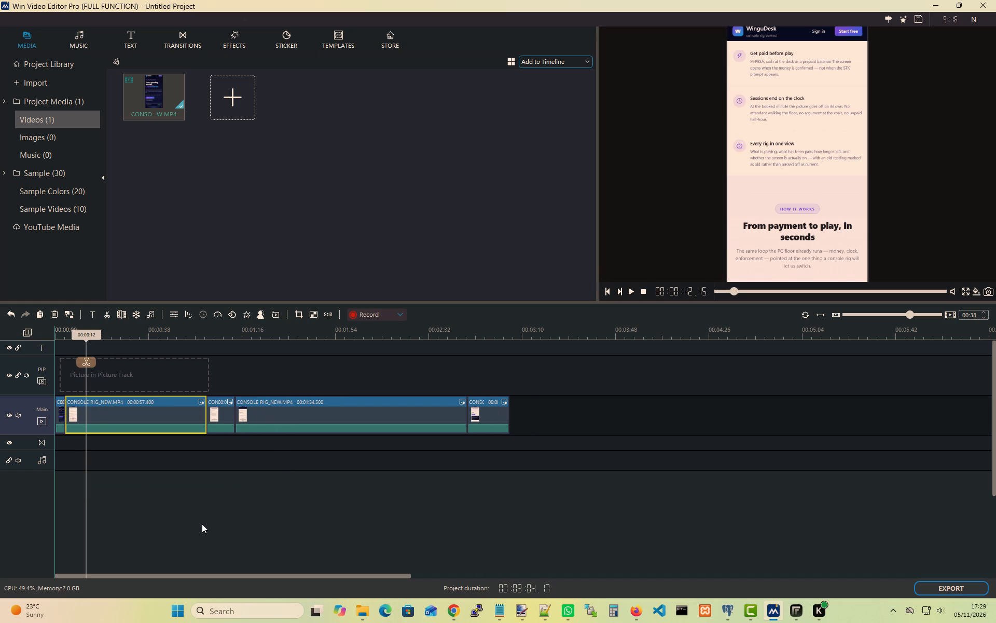
# Play the first 11 seconds or so of the sequence to check the new cut.
pyautogui.moveTo(71, 334); pyautogui.dragTo(55, 333)
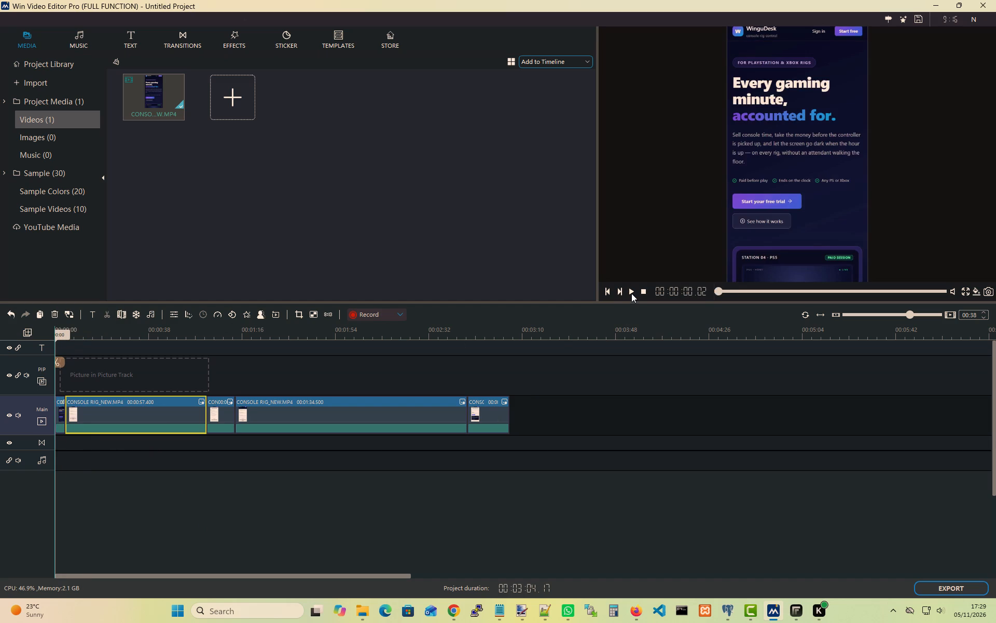
pyautogui.click(631, 293)
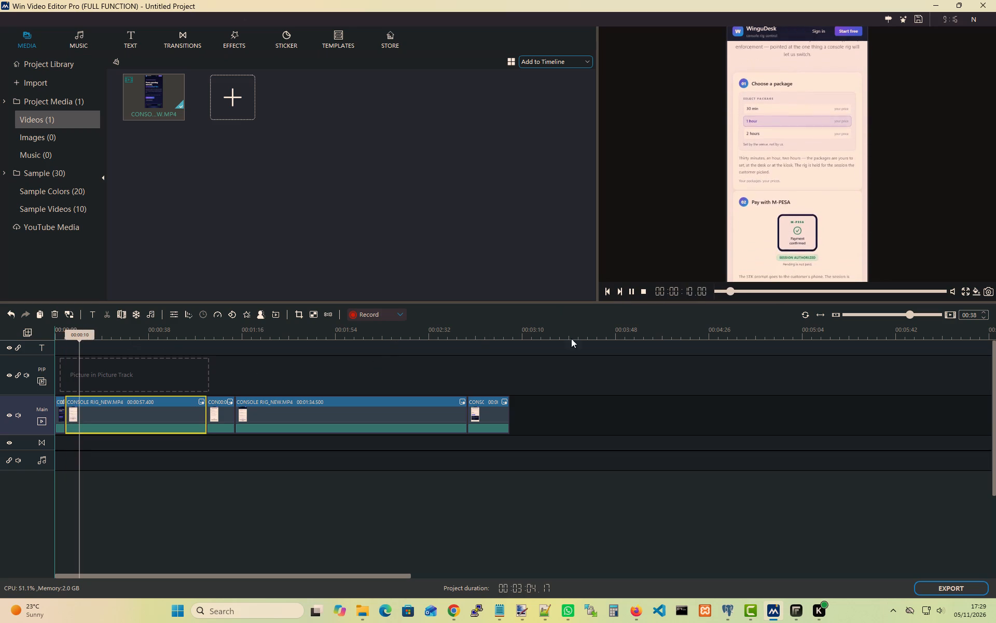
pyautogui.click(628, 292)
# Park the playhead just after the cut at about 00:00:04, on the frame with the Get paid before play list.
pyautogui.moveTo(88, 333); pyautogui.dragTo(66, 333)
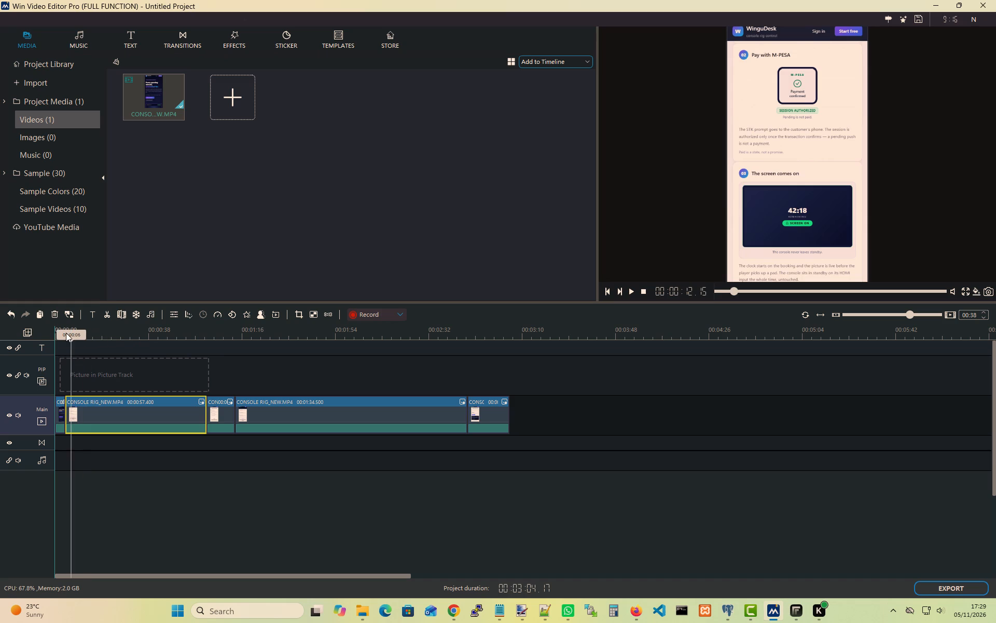
pyautogui.moveTo(66, 333); pyautogui.dragTo(66, 333)
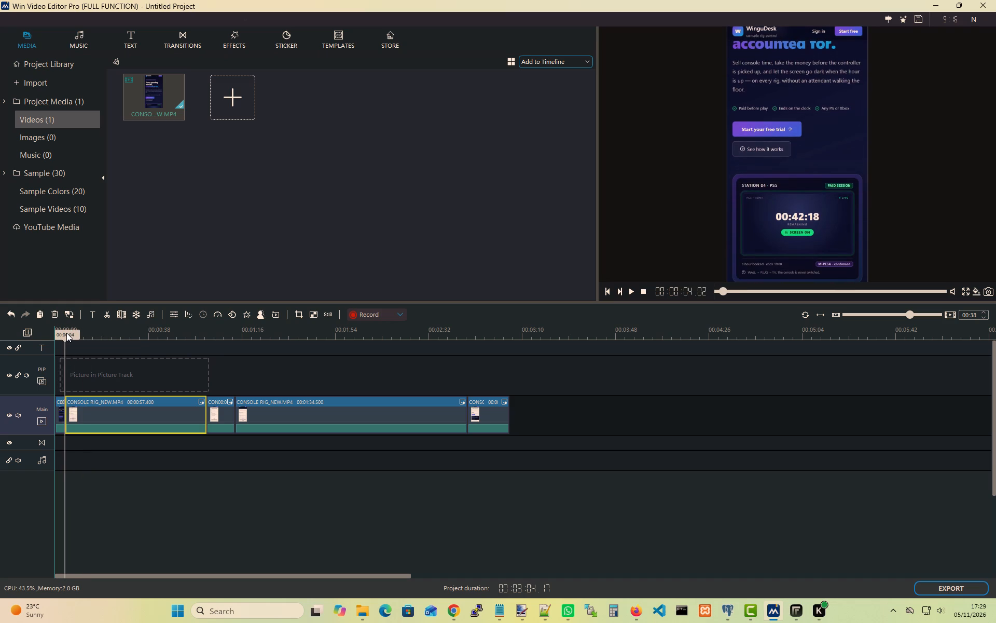
pyautogui.moveTo(66, 333); pyautogui.dragTo(67, 333)
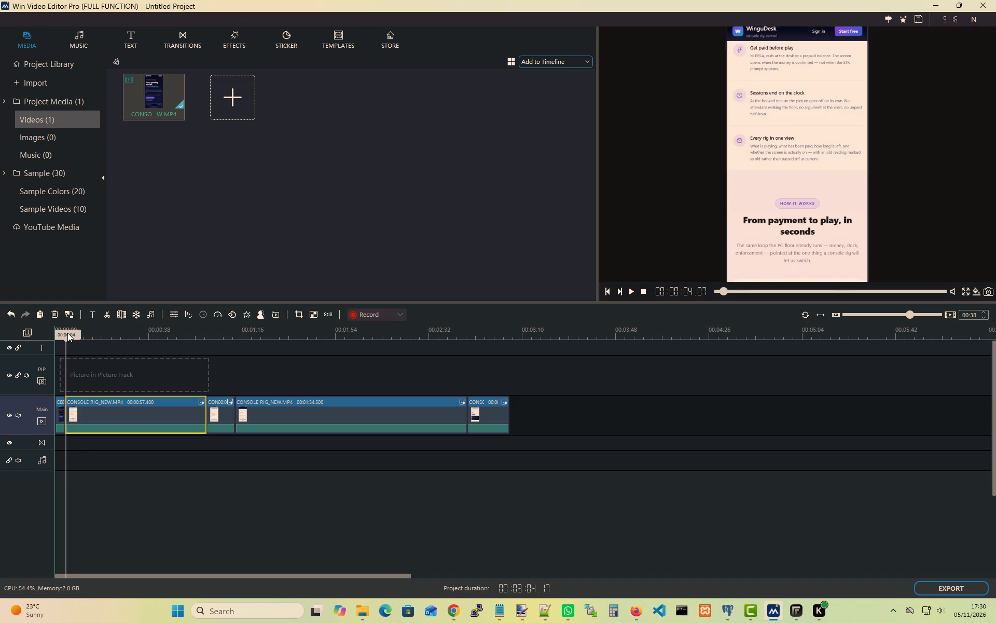
pyautogui.moveTo(67, 333); pyautogui.dragTo(68, 333)
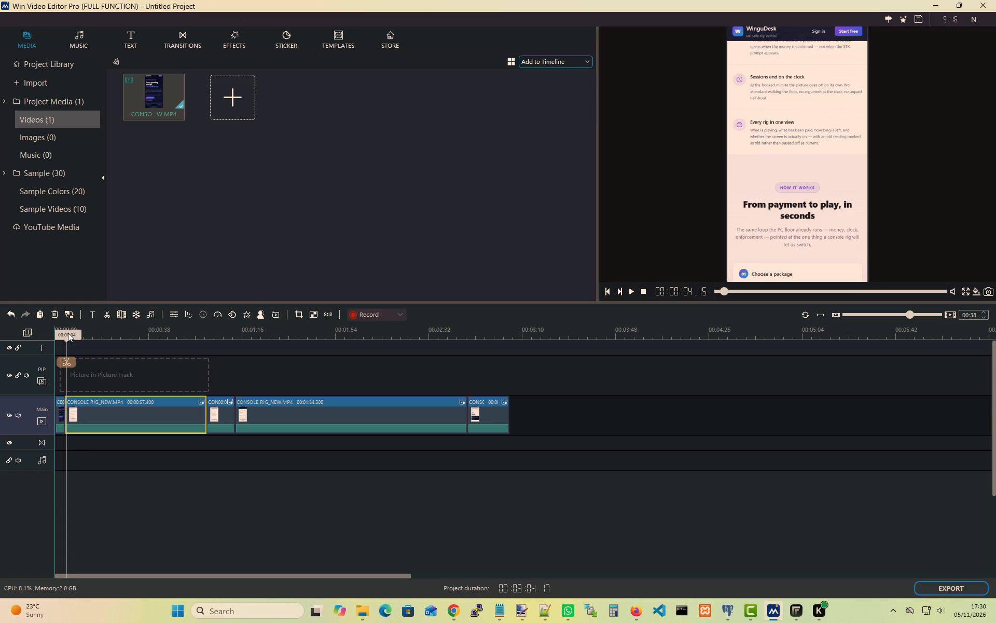
pyautogui.press('Left')
pyautogui.press('Left')
pyautogui.press('Left')
pyautogui.press('Left')
pyautogui.press('Left')
pyautogui.press('Left')
pyautogui.press('Left')
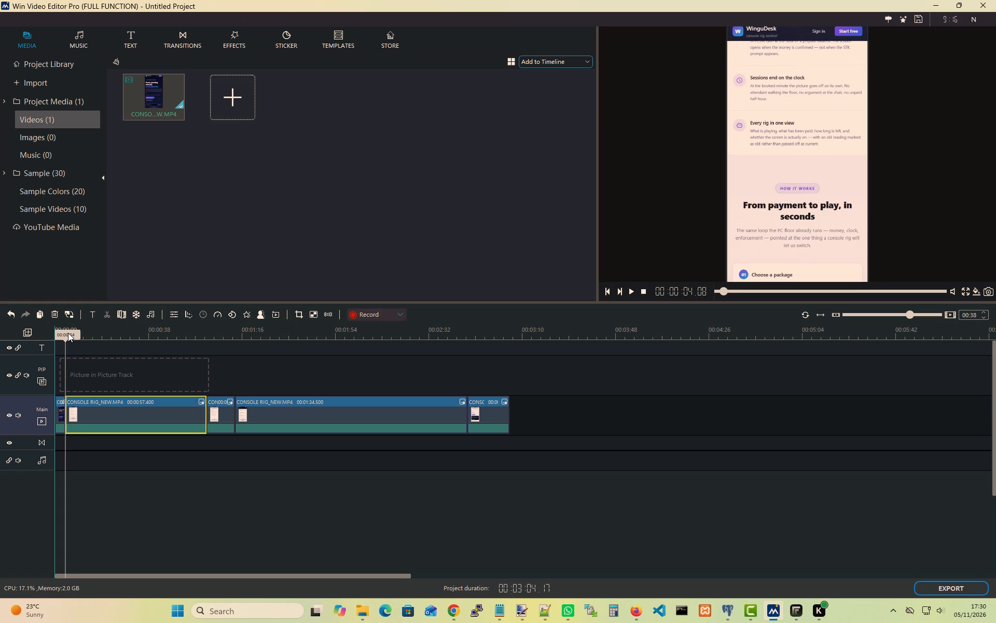
pyautogui.press('Left')
pyautogui.press('Left')
pyautogui.press('Left')
pyautogui.press('Right')
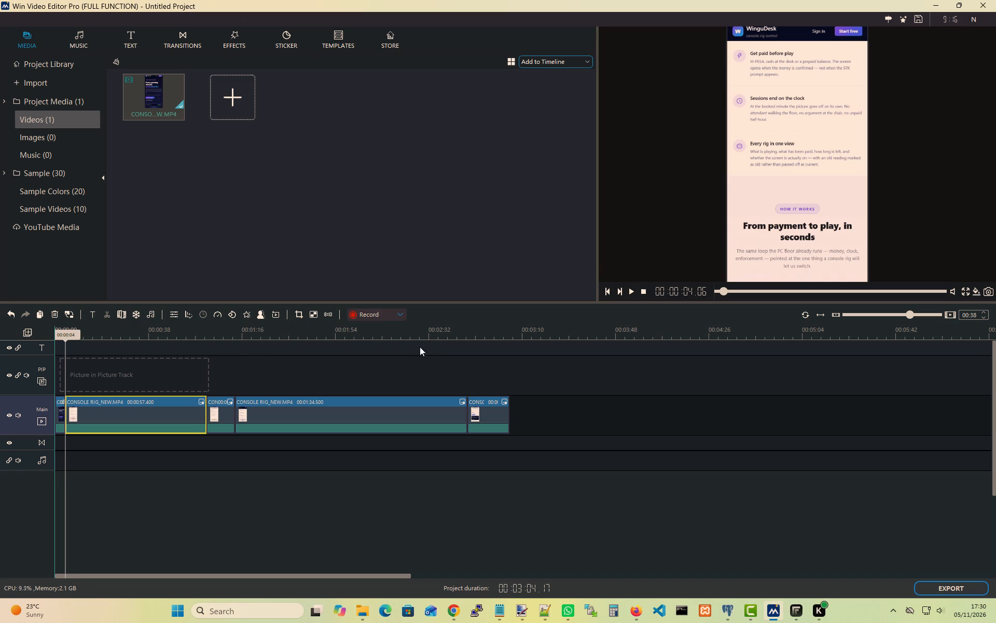
# Start a screen snapshot and frame the previewed page below its WinguDesk header, about 273 by 463 pixels.
pyautogui.click(398, 312)
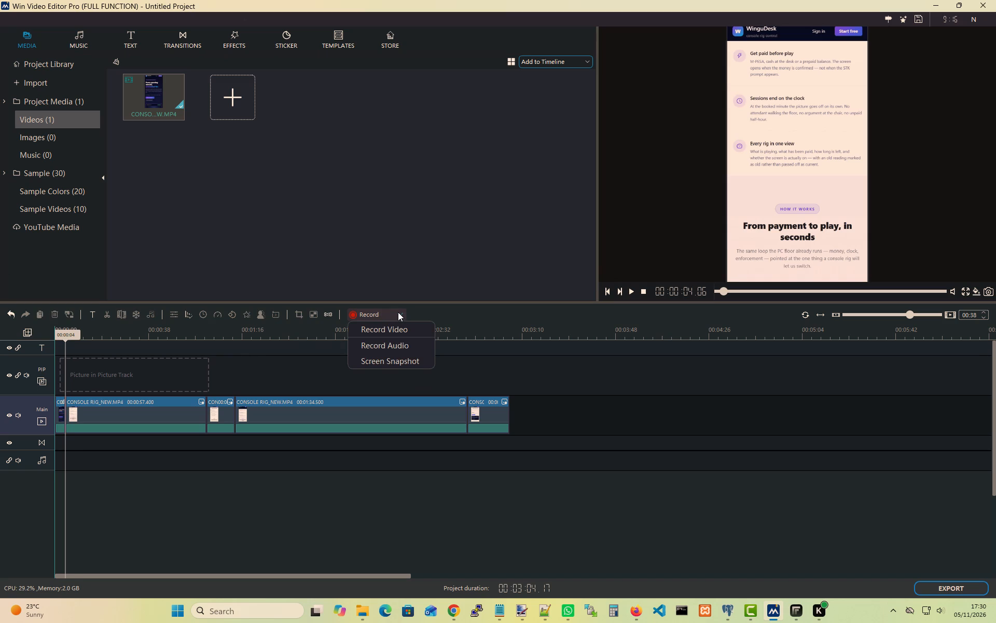
pyautogui.click(388, 363)
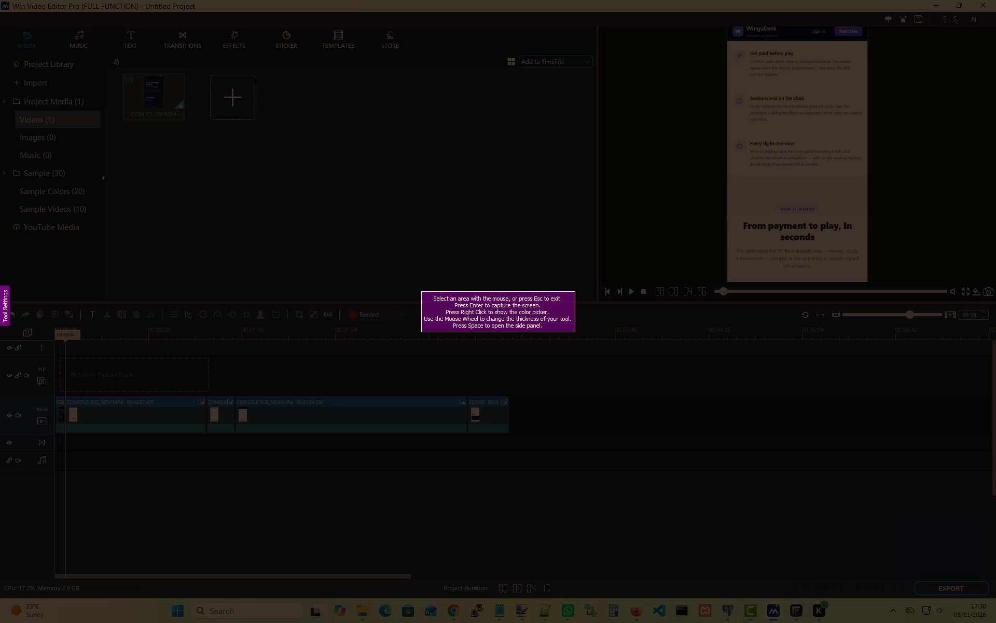
pyautogui.press('Return')
pyautogui.moveTo(727, 42); pyautogui.dragTo(780, 154)
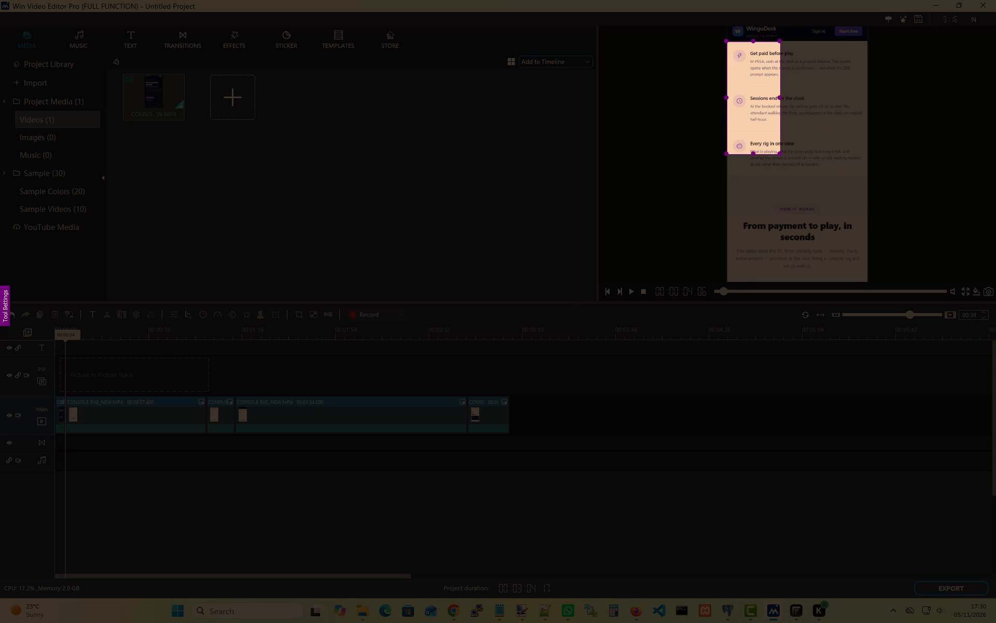
pyautogui.moveTo(780, 154); pyautogui.dragTo(847, 242)
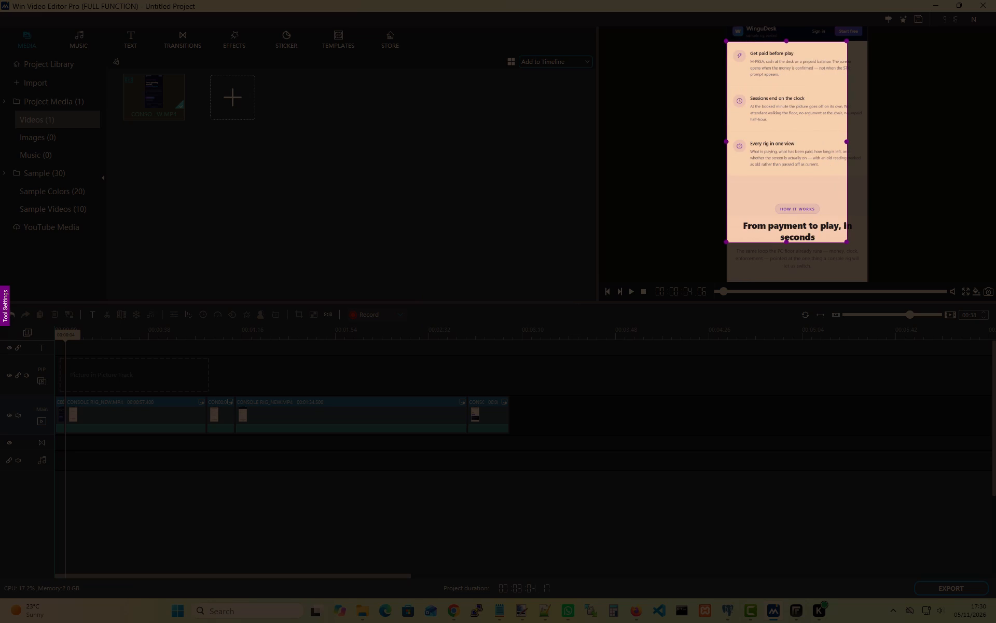
pyautogui.moveTo(847, 242); pyautogui.dragTo(848, 244)
pyautogui.moveTo(848, 244); pyautogui.dragTo(866, 281)
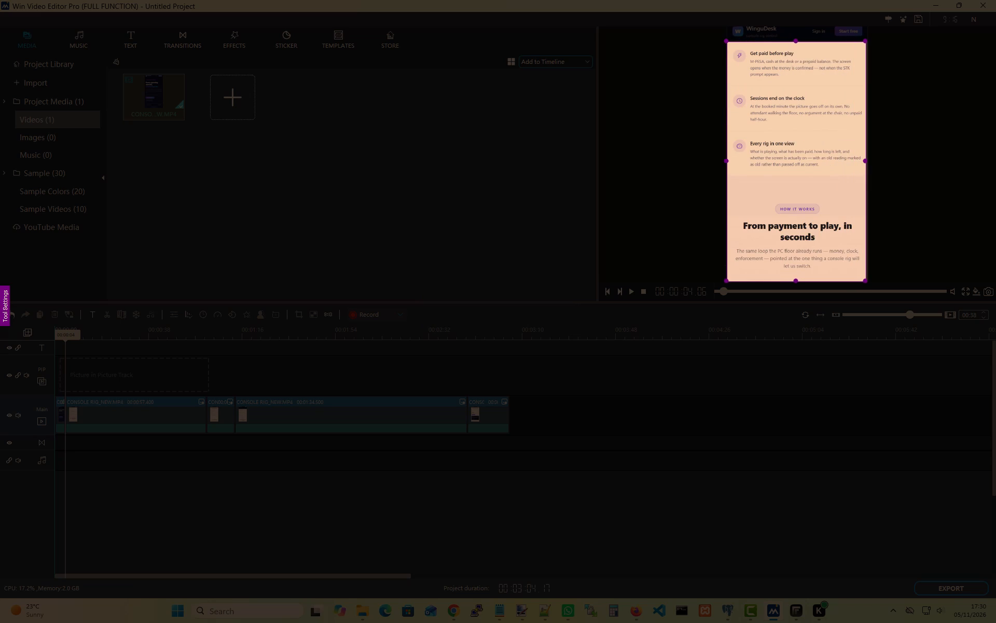
pyautogui.moveTo(866, 281); pyautogui.dragTo(866, 281)
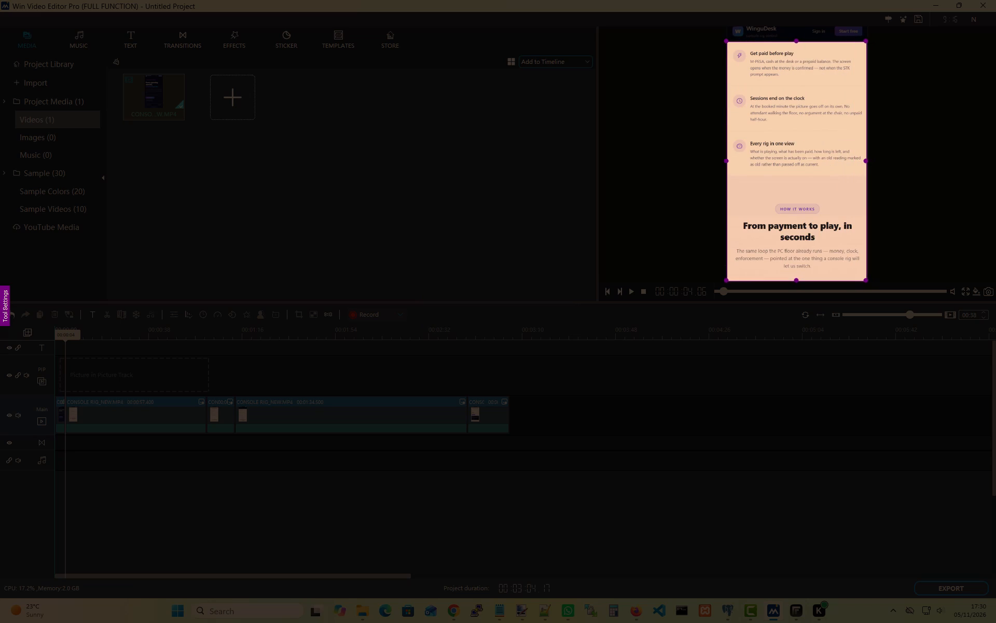
pyautogui.moveTo(866, 281); pyautogui.dragTo(867, 280)
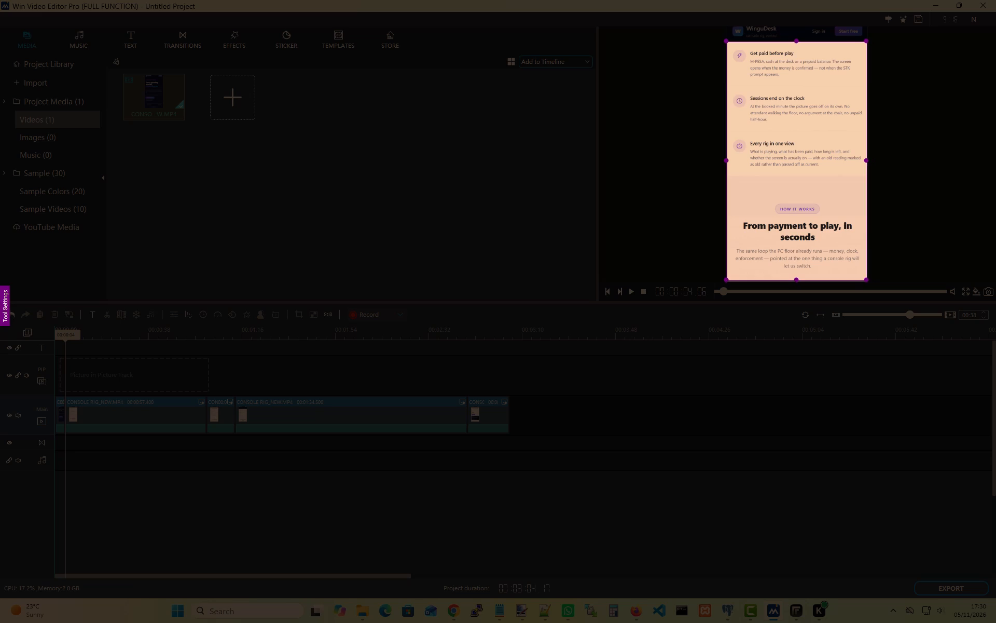
pyautogui.moveTo(867, 280); pyautogui.dragTo(868, 281)
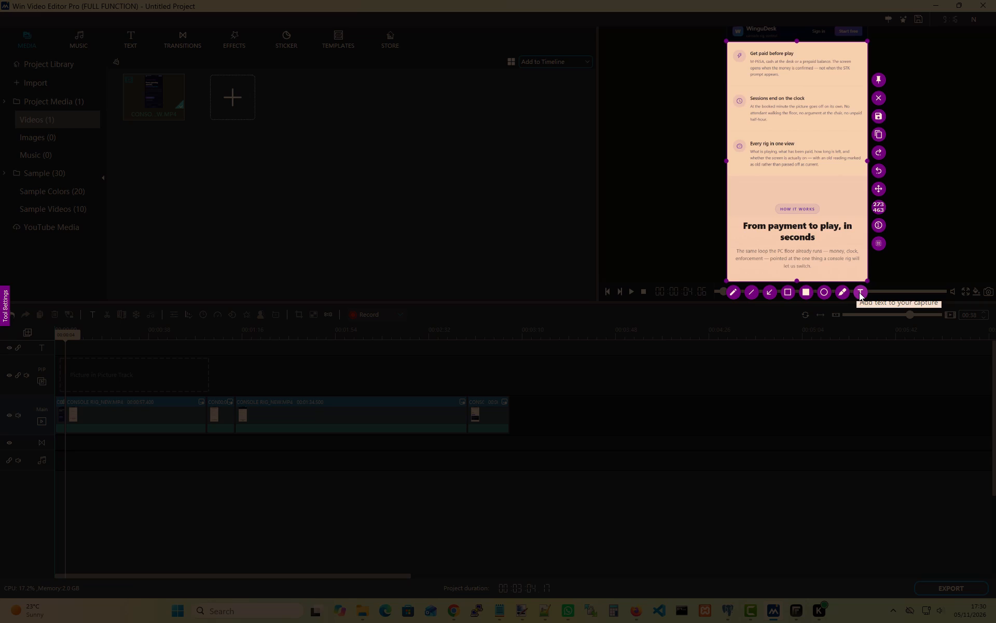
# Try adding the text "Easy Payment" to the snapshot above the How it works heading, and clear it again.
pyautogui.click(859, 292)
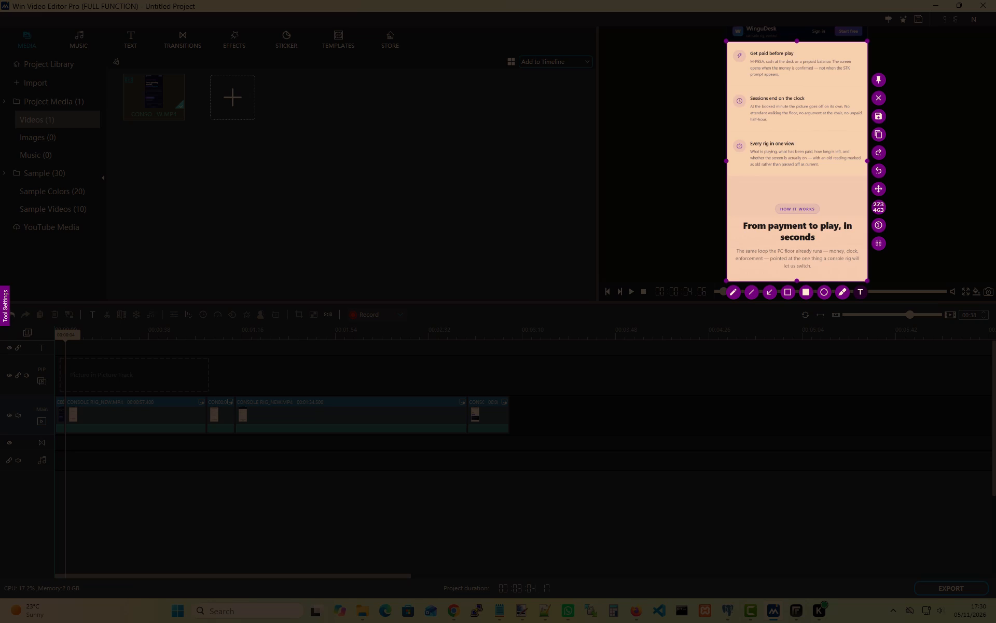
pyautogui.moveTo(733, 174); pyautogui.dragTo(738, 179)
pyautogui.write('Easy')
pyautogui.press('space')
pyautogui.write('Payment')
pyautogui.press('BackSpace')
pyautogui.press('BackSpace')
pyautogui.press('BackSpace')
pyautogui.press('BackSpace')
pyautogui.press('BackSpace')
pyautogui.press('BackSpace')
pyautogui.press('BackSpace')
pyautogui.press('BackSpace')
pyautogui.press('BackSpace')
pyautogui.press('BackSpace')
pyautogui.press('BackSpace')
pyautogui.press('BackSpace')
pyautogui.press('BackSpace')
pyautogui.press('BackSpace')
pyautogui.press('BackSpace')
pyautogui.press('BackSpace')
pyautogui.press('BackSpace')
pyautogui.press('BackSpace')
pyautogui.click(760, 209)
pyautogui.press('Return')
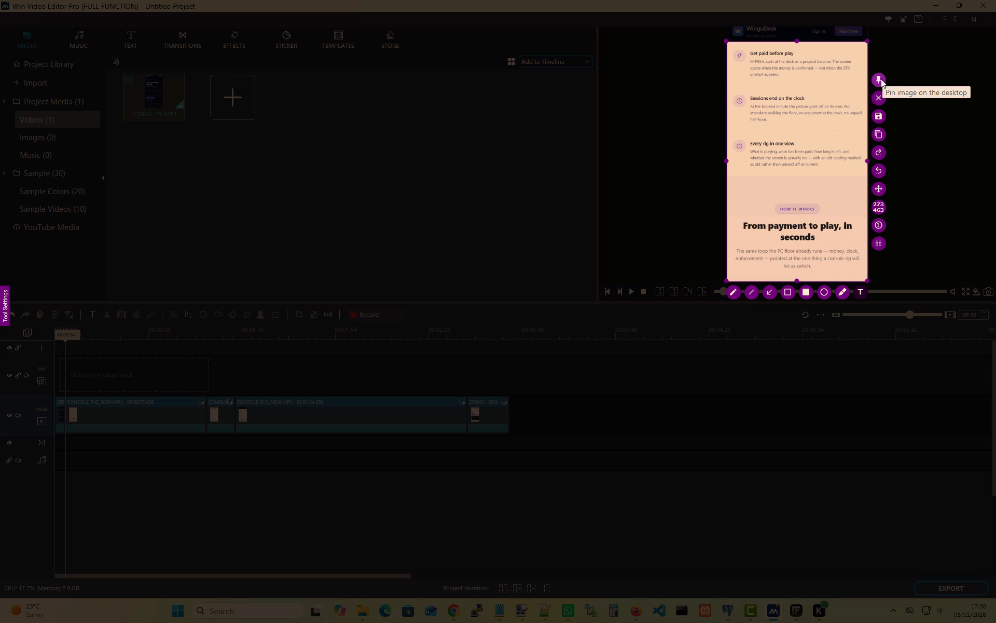
# Copy the framed page snapshot to the clipboard.
pyautogui.click(878, 133)
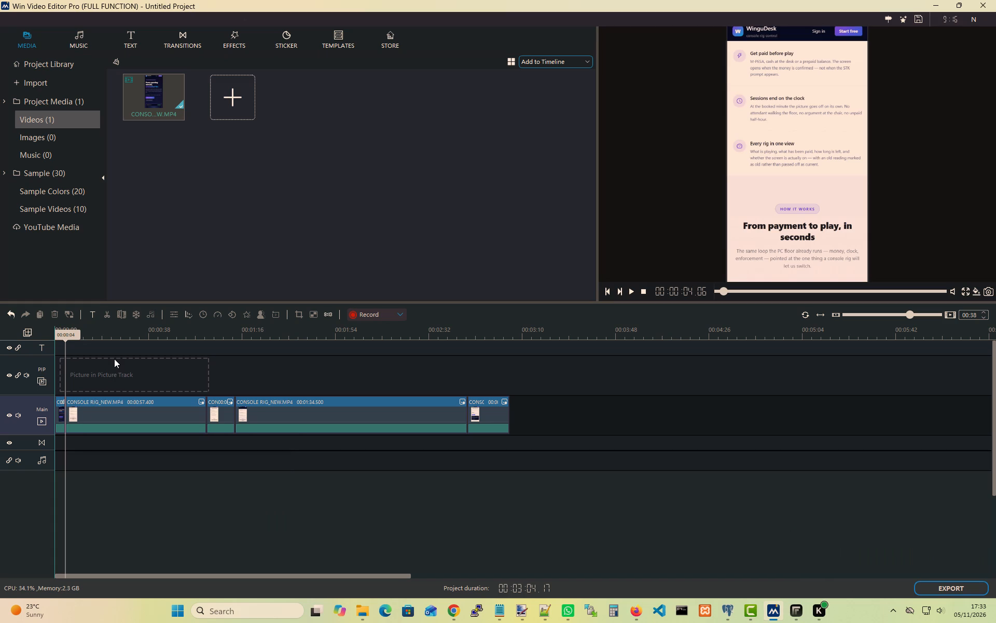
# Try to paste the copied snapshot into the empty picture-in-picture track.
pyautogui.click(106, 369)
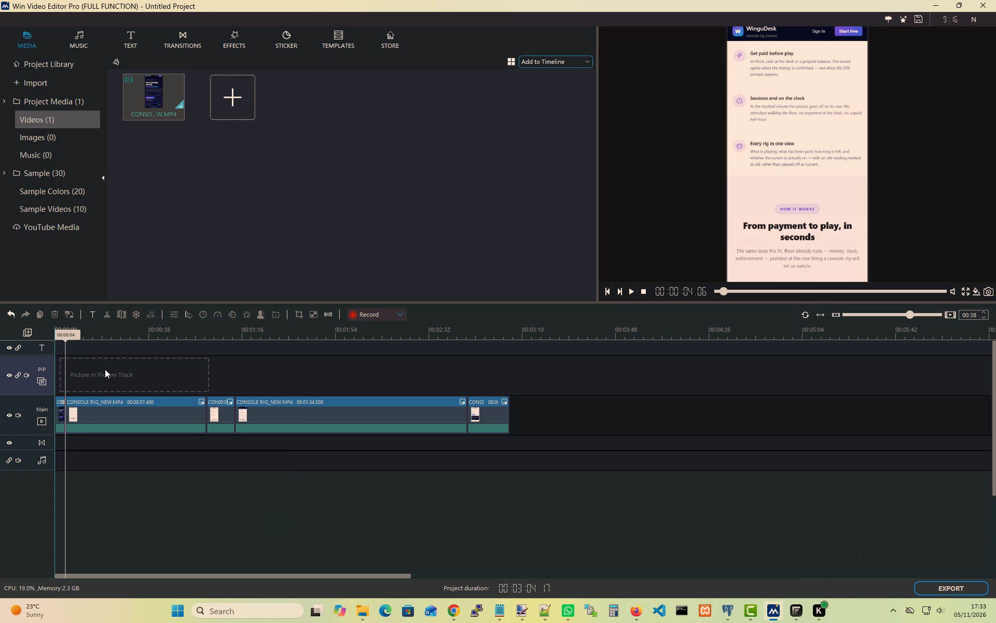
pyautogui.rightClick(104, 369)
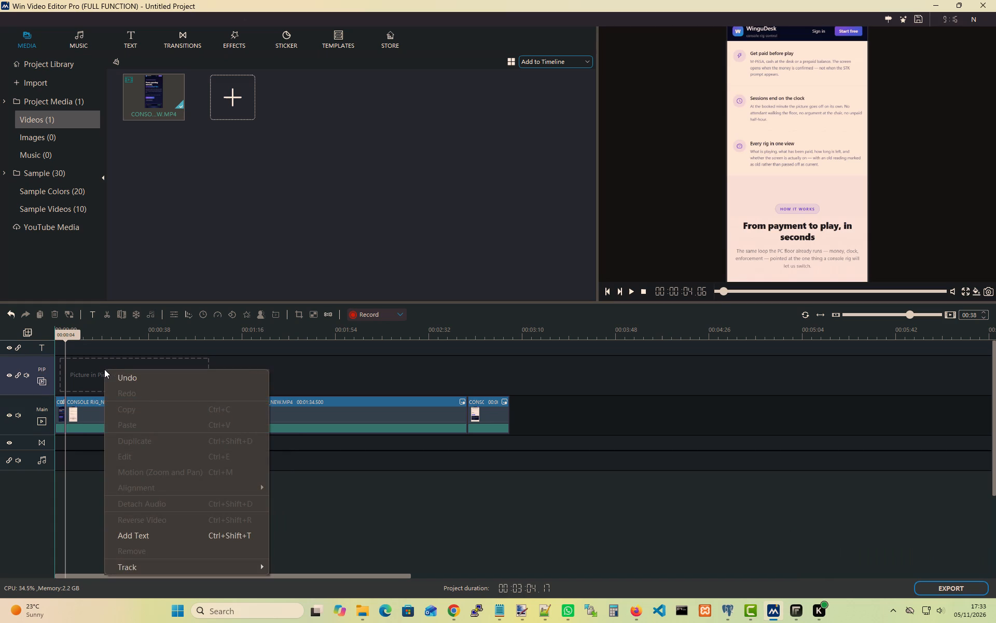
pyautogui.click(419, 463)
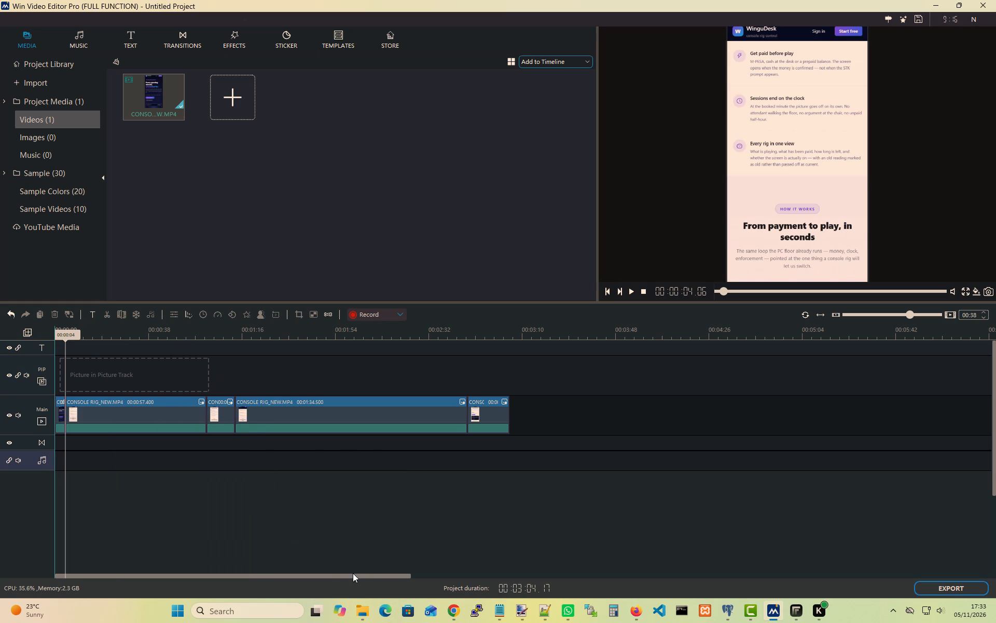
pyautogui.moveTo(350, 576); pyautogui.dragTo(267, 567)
# Scrub through roughly the first 20 seconds of the sequence, from the opening frame to the Total control section.
pyautogui.moveTo(71, 334); pyautogui.dragTo(59, 333)
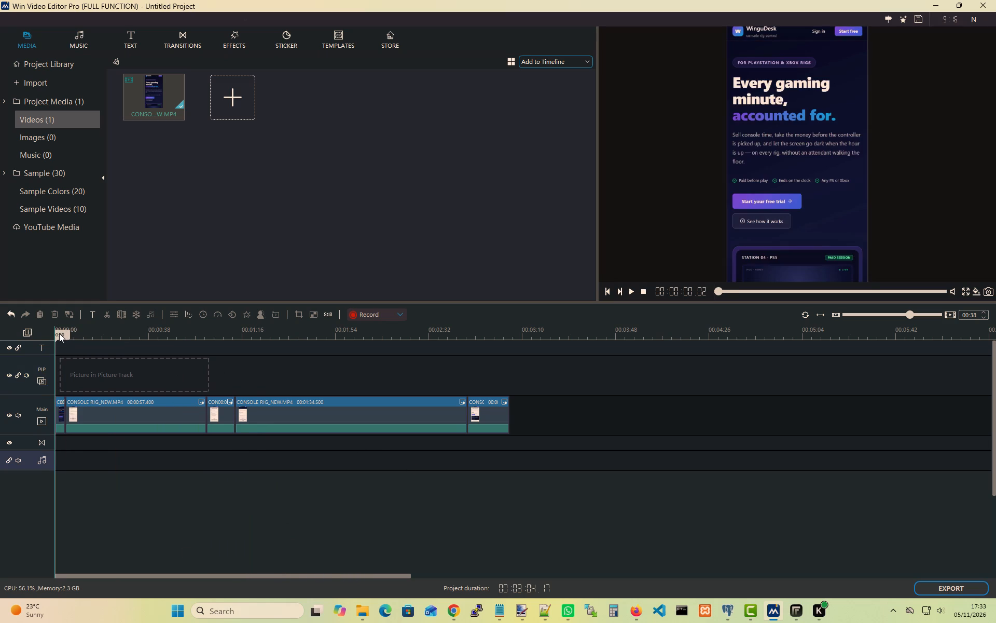
pyautogui.moveTo(59, 333); pyautogui.dragTo(77, 332)
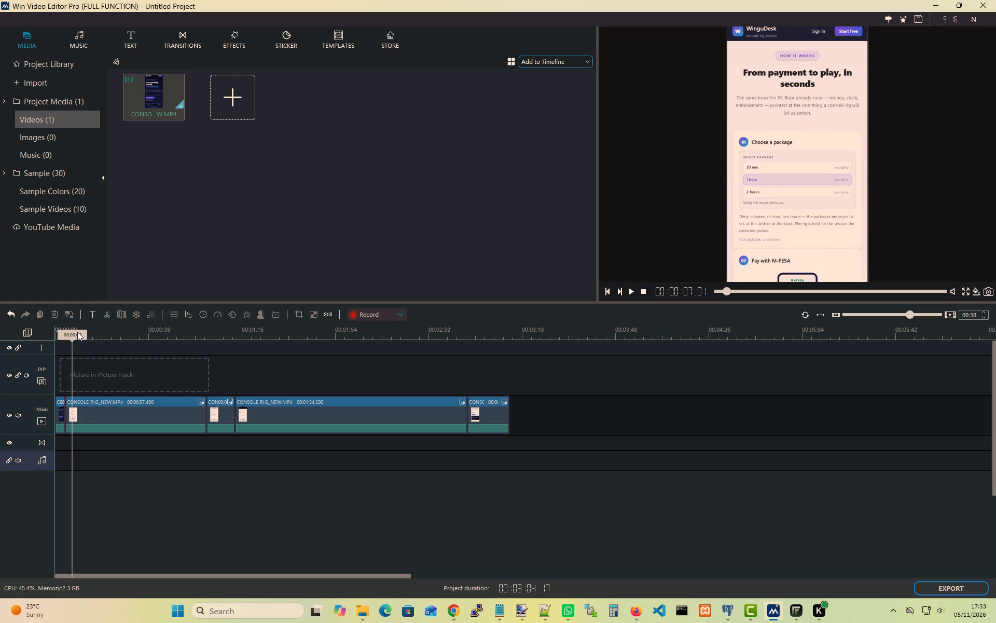
pyautogui.moveTo(77, 332); pyautogui.dragTo(110, 333)
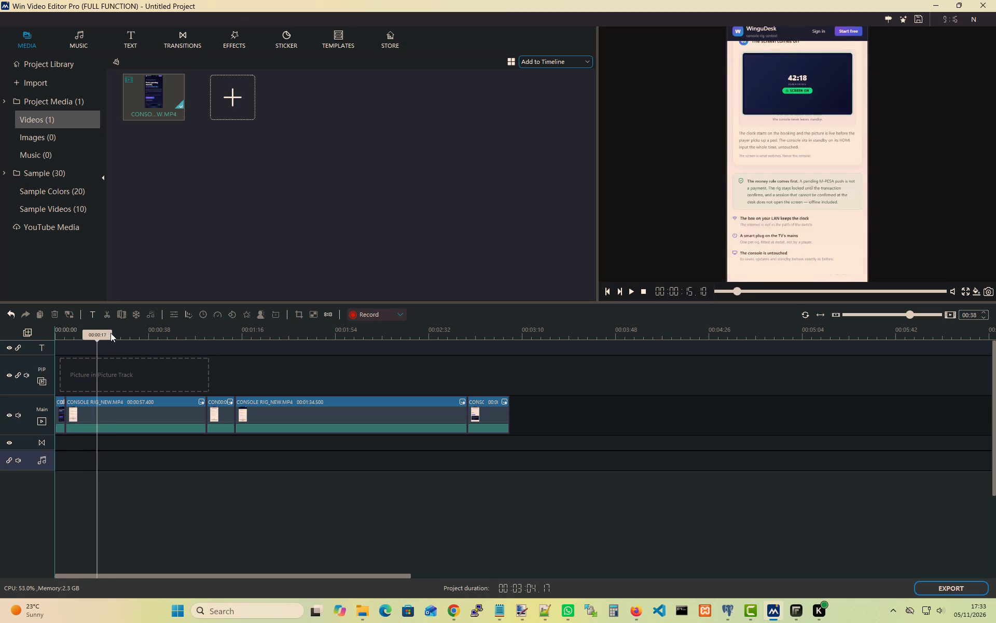
pyautogui.moveTo(110, 333); pyautogui.dragTo(109, 333)
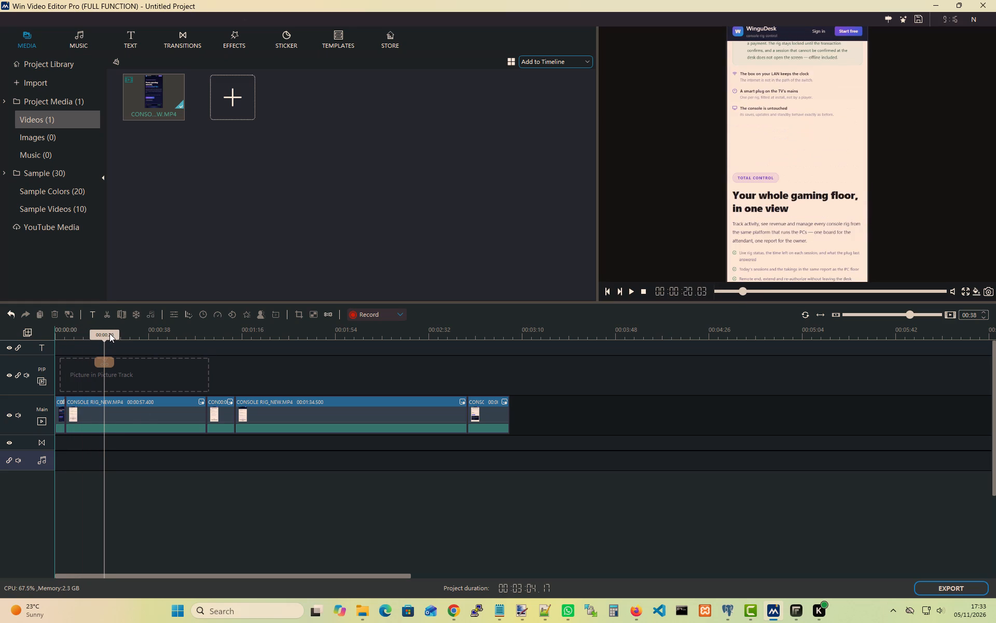
# Add a second picture-in-picture track to the timeline.
pyautogui.rightClick(197, 502)
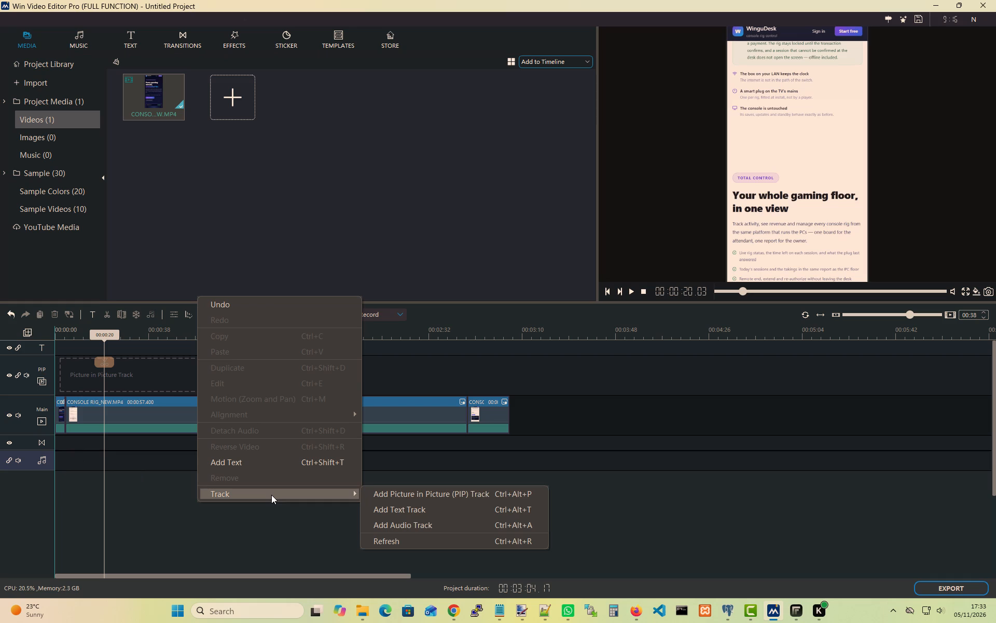
pyautogui.click(398, 493)
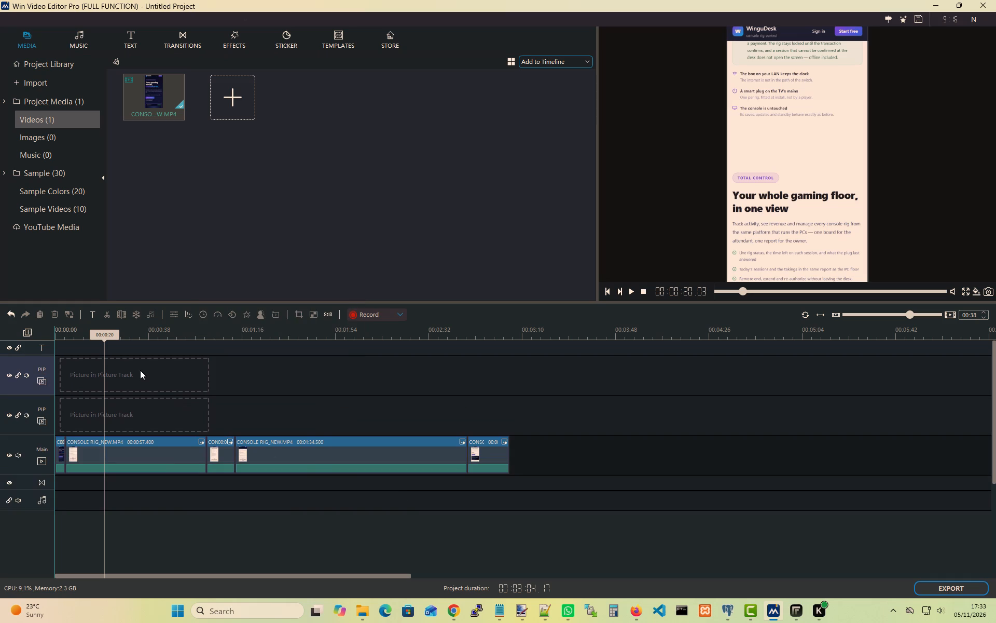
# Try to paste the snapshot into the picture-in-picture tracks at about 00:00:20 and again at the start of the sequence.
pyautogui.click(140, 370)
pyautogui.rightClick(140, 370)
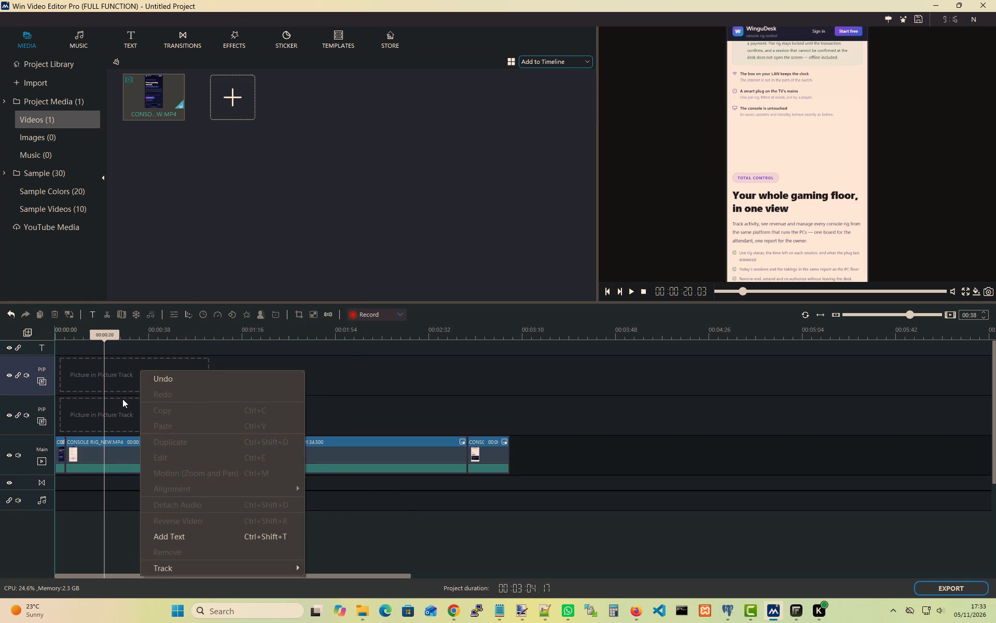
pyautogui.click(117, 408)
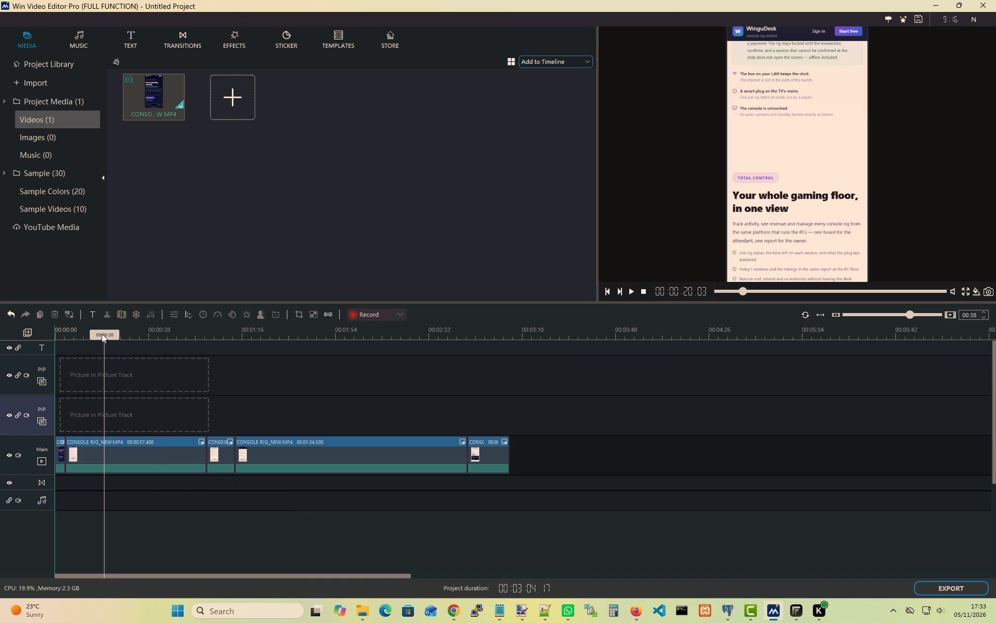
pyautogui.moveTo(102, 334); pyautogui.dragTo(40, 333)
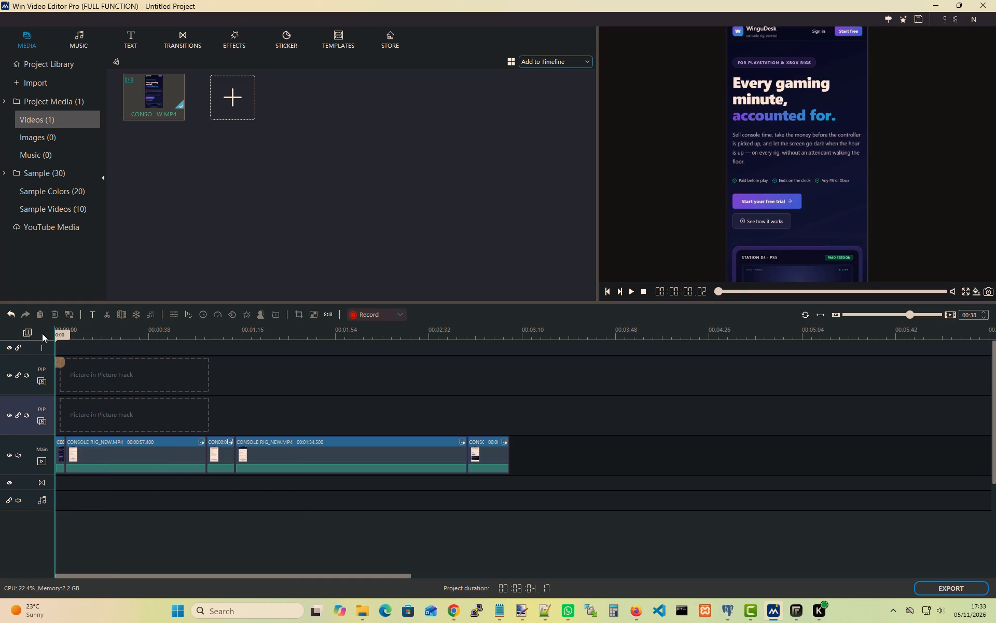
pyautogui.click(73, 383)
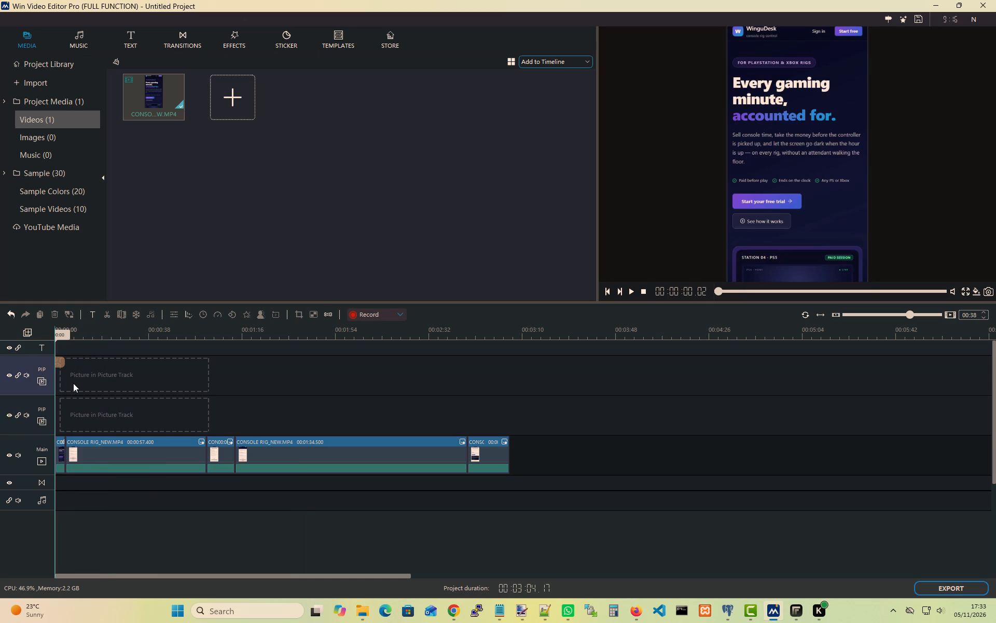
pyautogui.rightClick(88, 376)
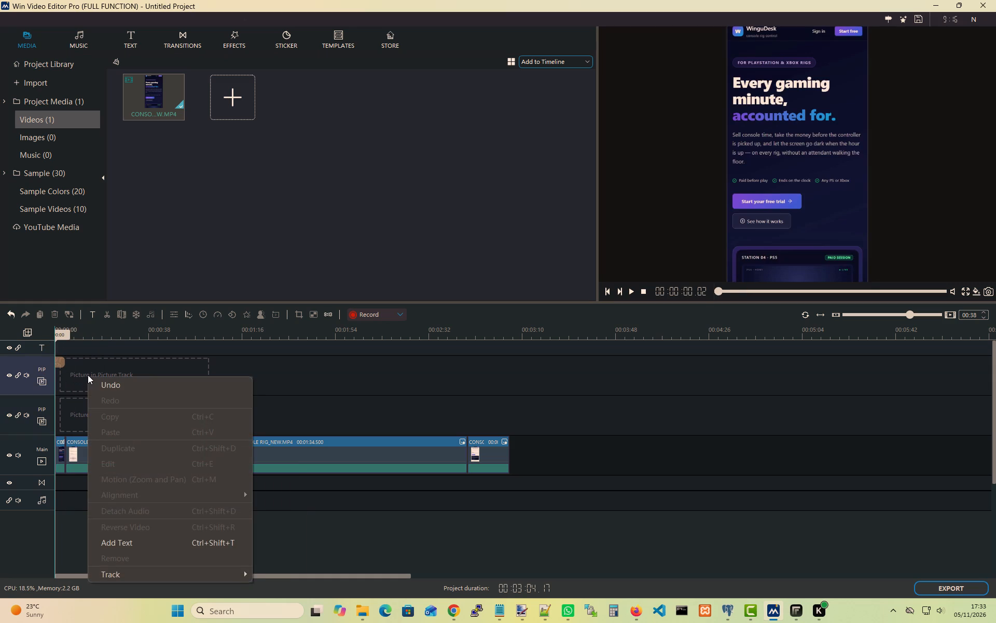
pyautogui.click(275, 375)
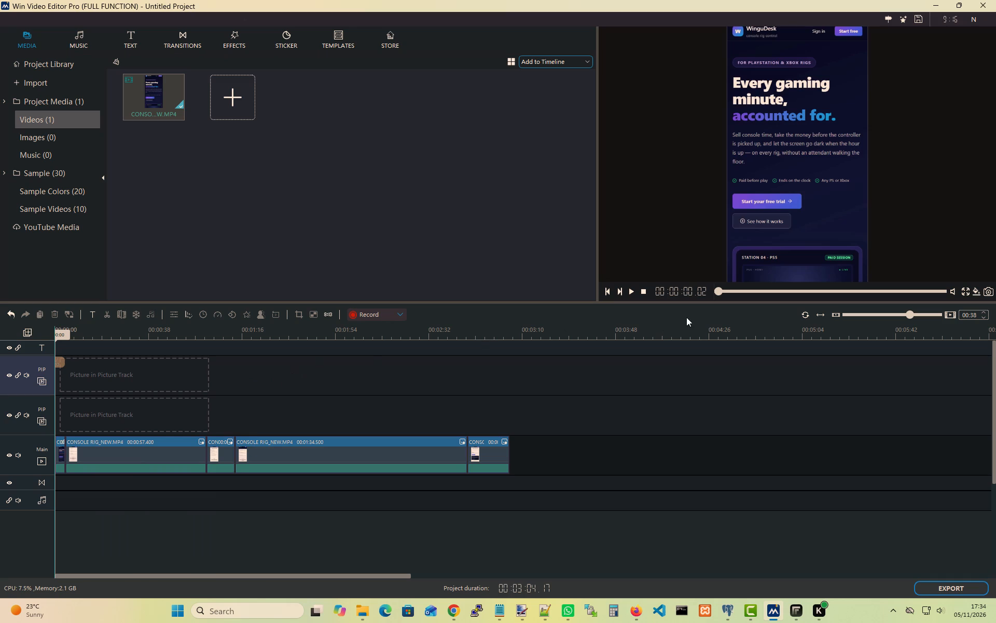
# Play the sequence from the start to about 00:00:15 to review the page sections.
pyautogui.click(631, 292)
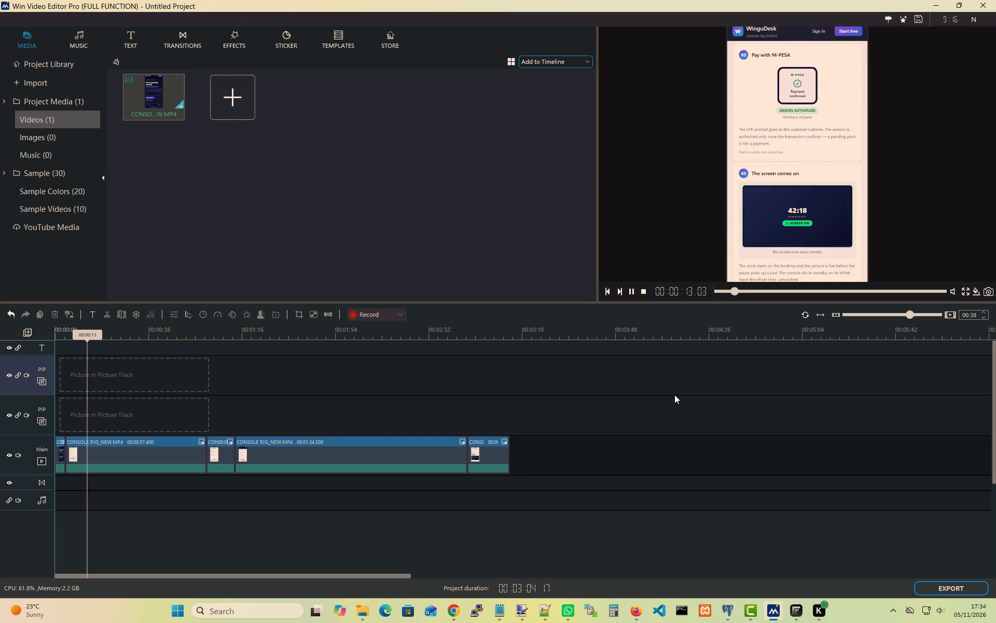
pyautogui.click(629, 290)
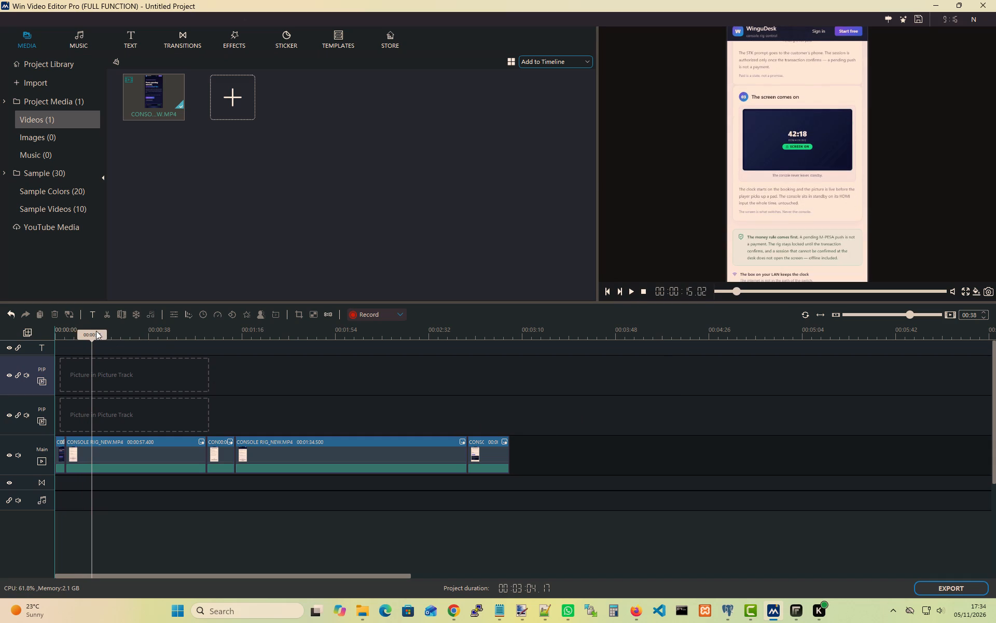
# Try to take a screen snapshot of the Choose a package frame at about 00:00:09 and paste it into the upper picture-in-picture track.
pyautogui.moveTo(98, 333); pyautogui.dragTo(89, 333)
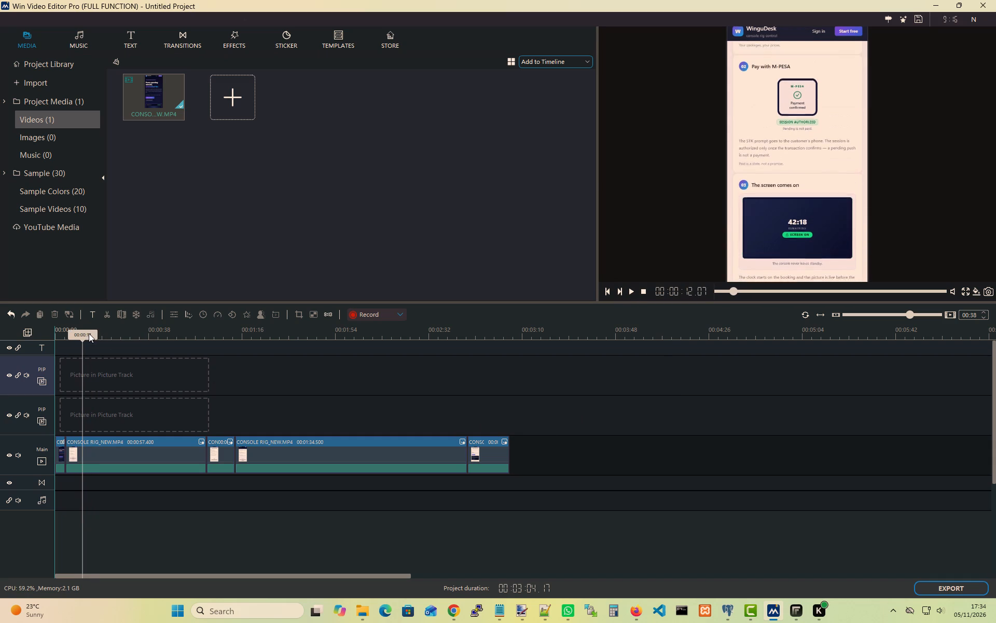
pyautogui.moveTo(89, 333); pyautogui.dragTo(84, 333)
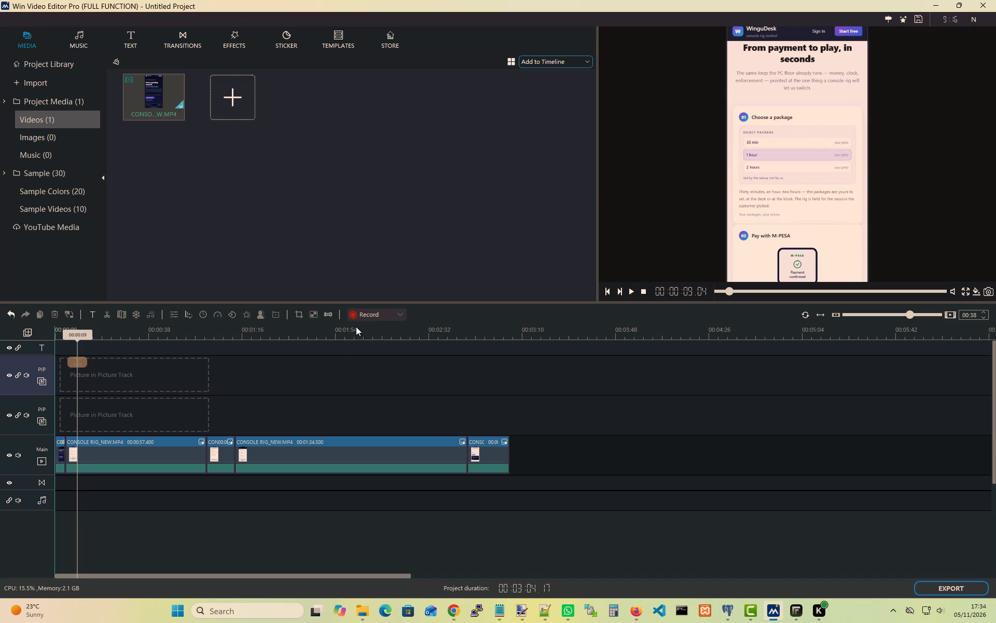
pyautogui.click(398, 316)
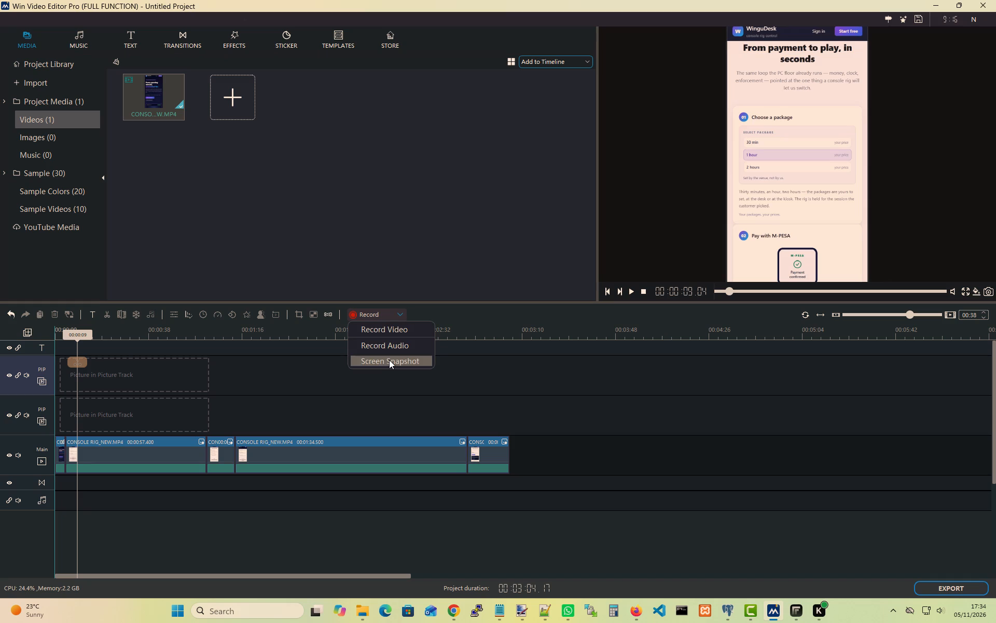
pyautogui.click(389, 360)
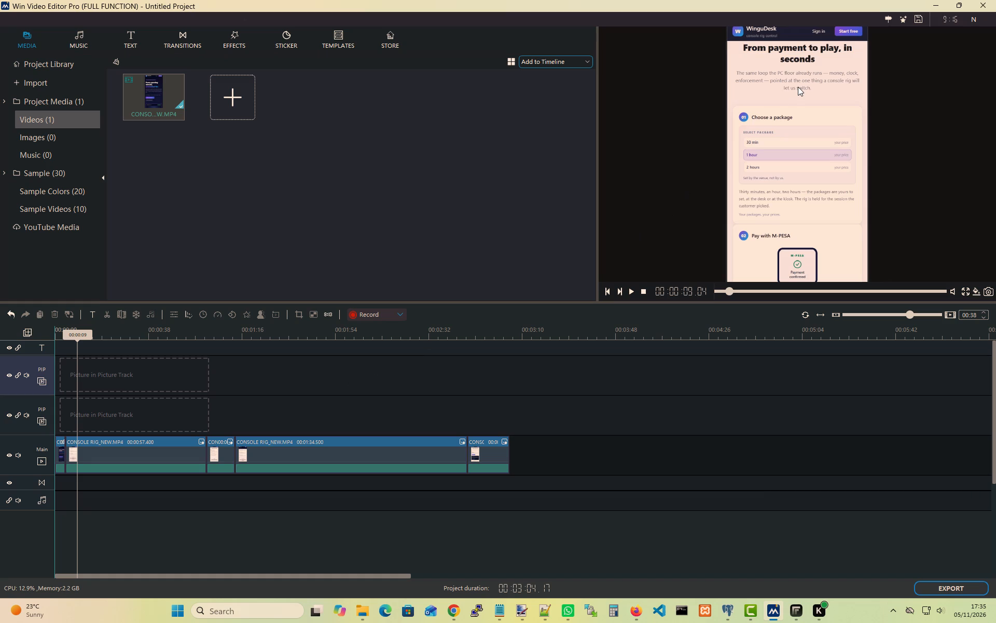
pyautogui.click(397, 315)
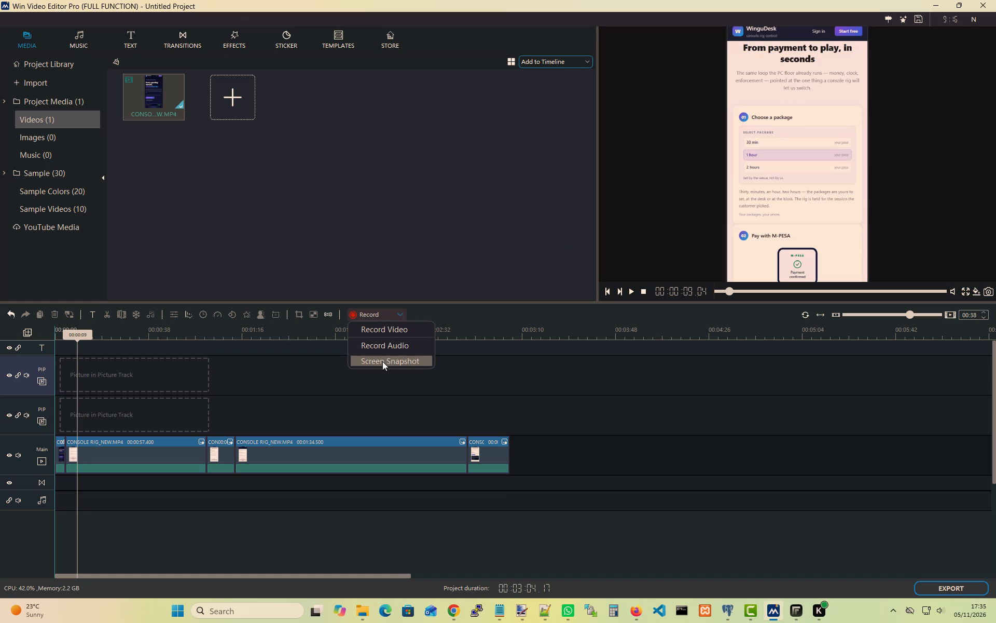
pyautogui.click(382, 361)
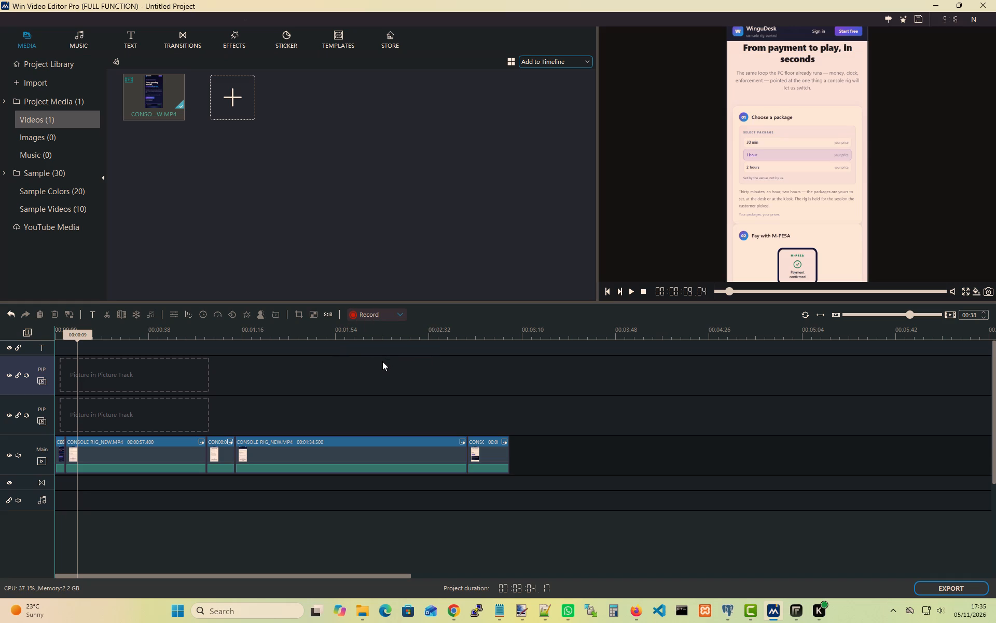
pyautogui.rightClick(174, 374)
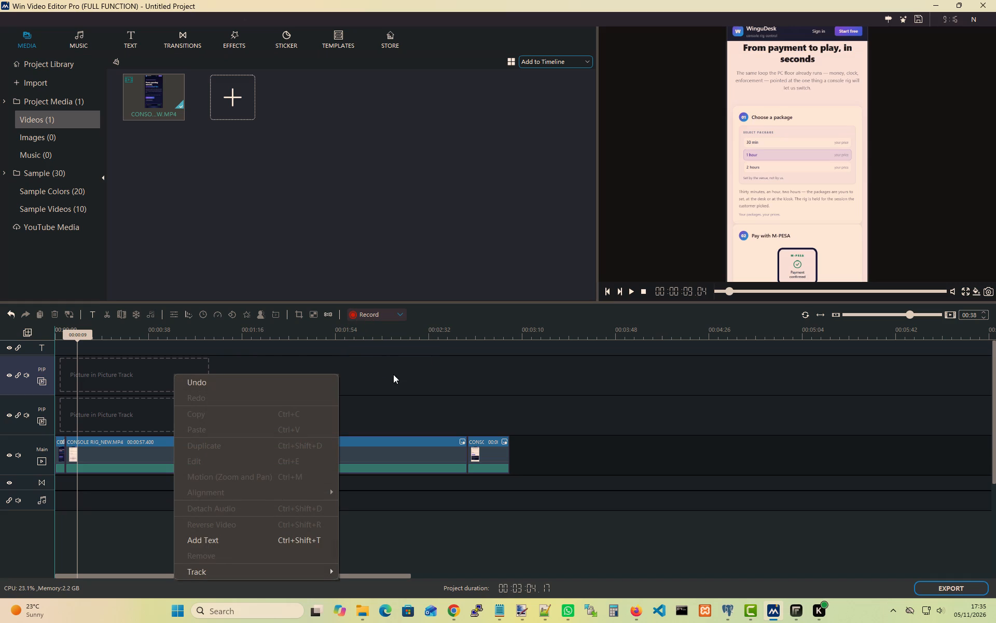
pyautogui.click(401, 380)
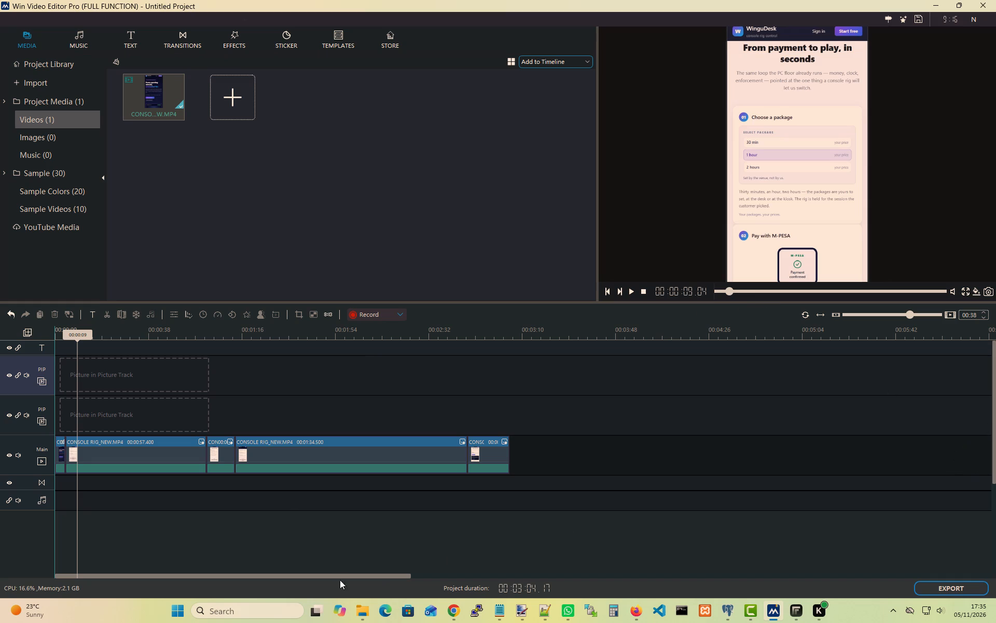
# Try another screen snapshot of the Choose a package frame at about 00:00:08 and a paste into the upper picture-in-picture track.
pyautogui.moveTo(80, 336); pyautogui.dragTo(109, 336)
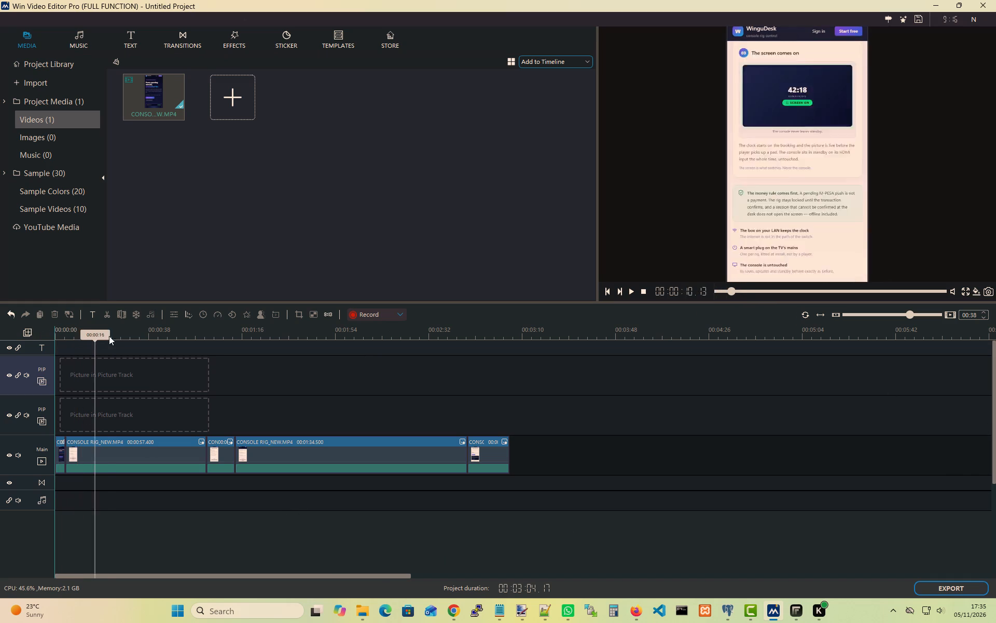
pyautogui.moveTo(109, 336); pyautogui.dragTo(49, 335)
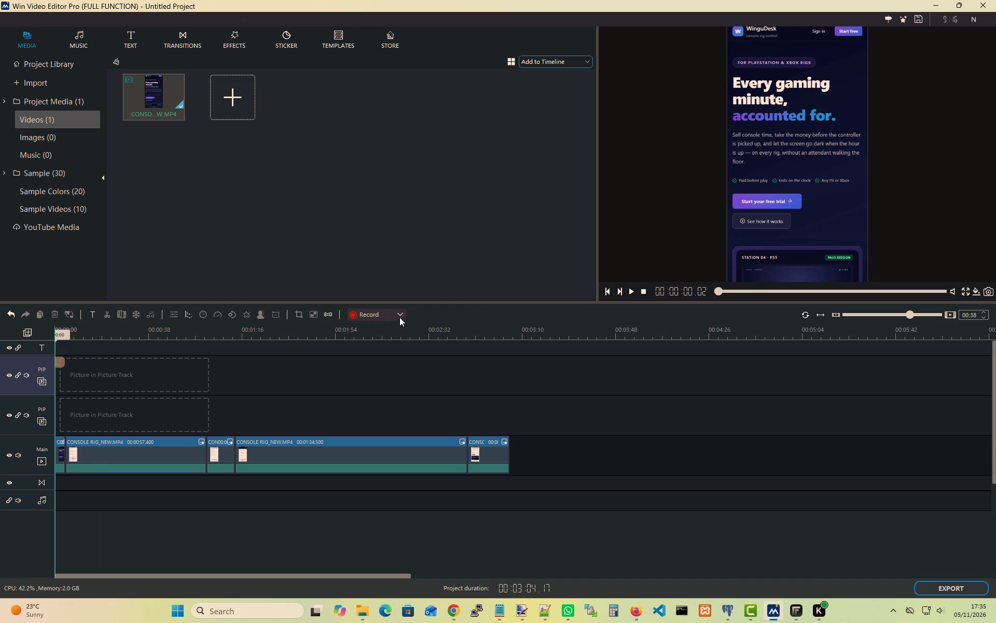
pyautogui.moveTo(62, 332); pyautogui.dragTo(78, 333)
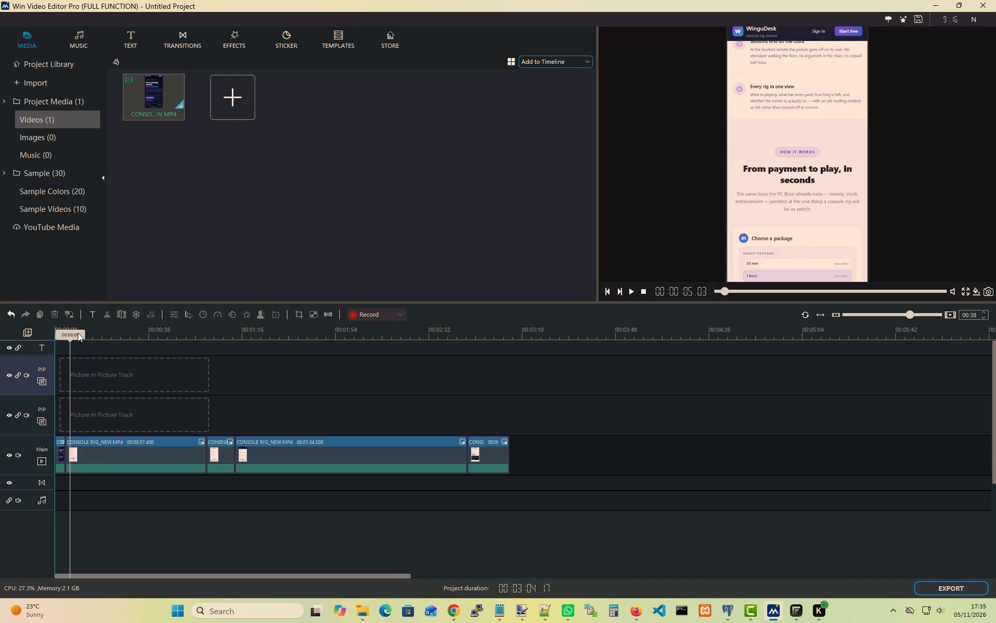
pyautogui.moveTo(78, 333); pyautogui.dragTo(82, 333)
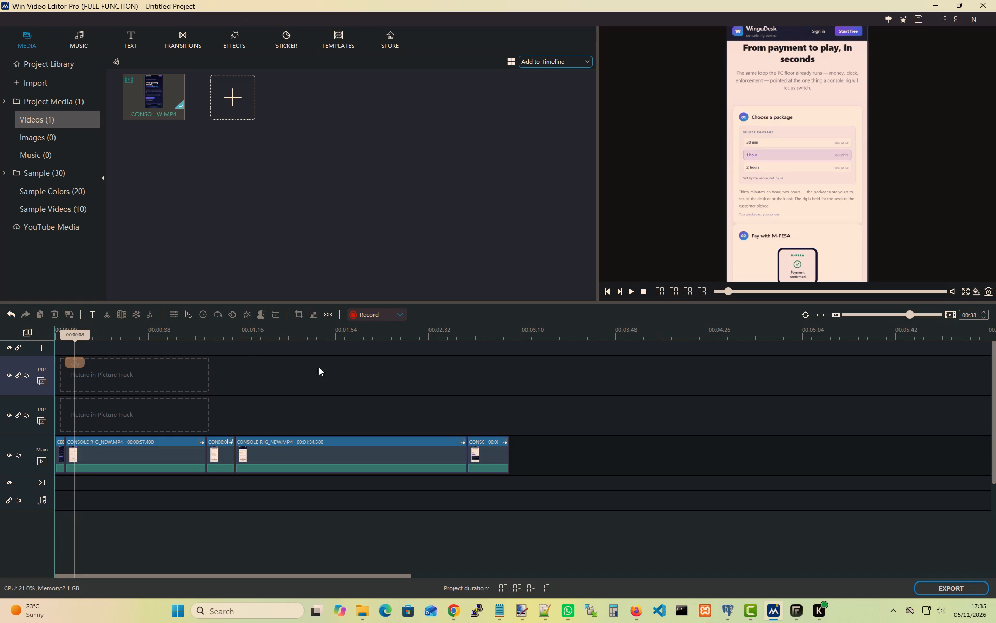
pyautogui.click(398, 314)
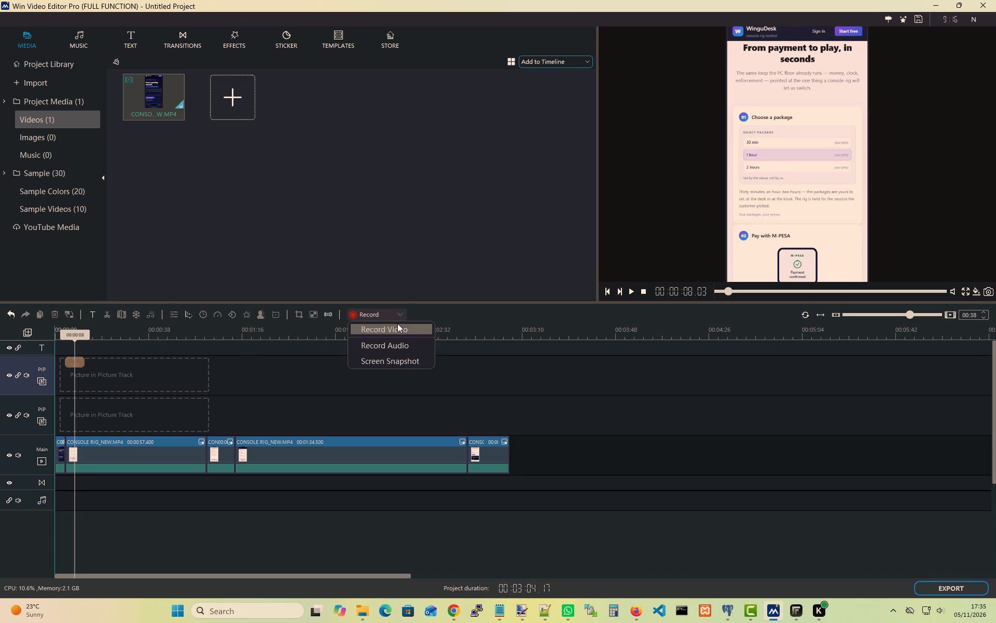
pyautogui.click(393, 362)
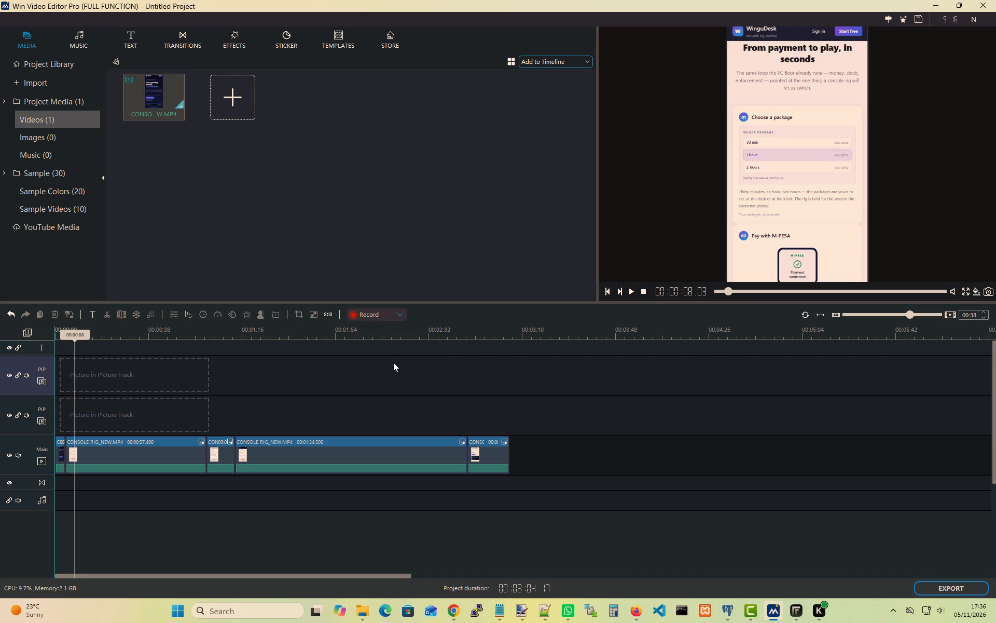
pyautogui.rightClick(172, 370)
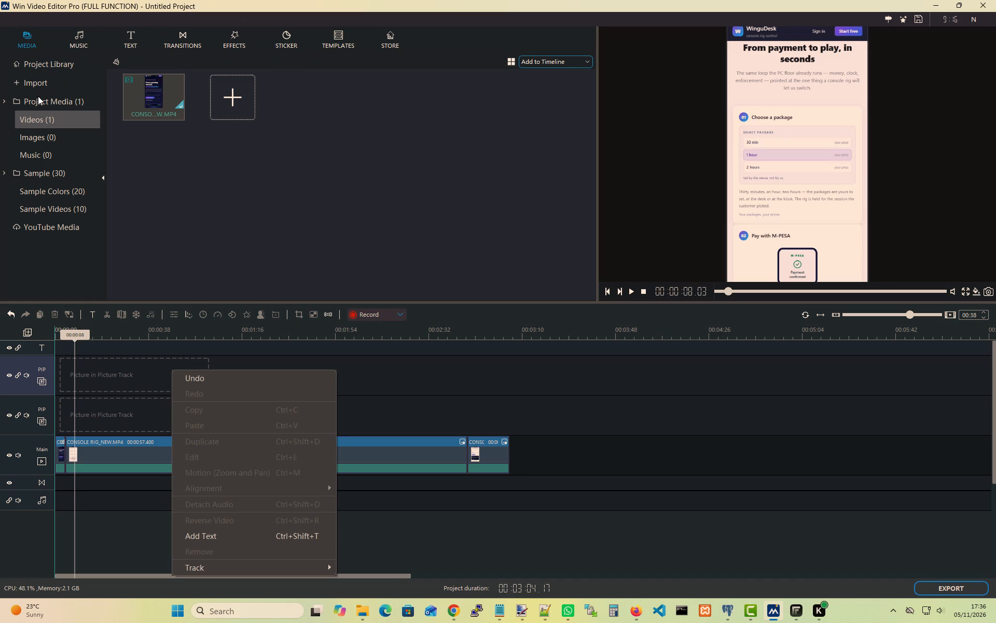
# Check the Images and Music categories of the project media for the captured snapshot.
pyautogui.click(29, 138)
pyautogui.click(32, 153)
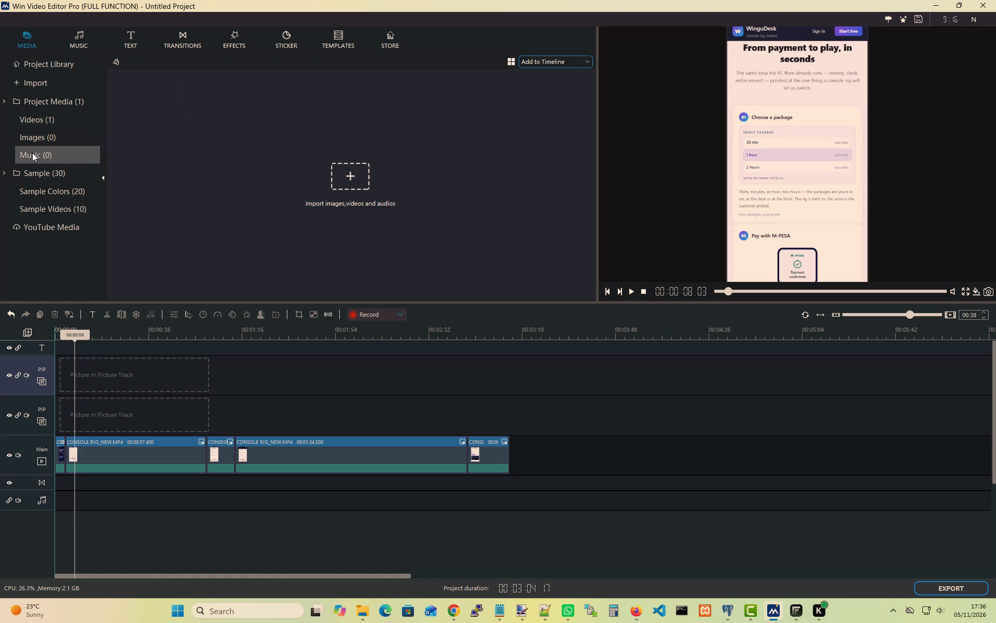
# Check the sample colors, sample videos, import and project video categories for the captured snapshot.
pyautogui.click(40, 189)
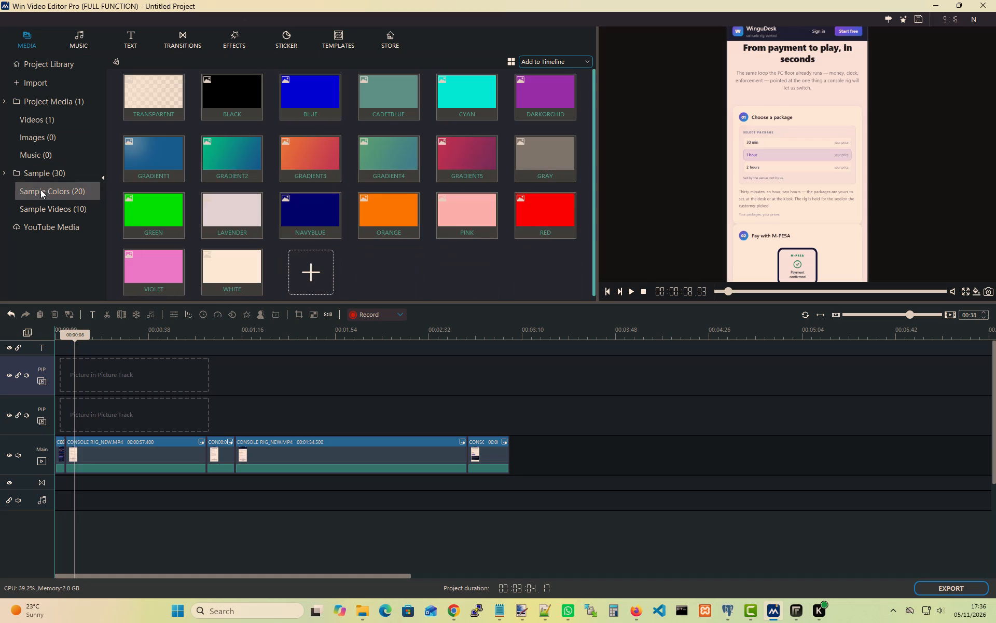
pyautogui.click(42, 213)
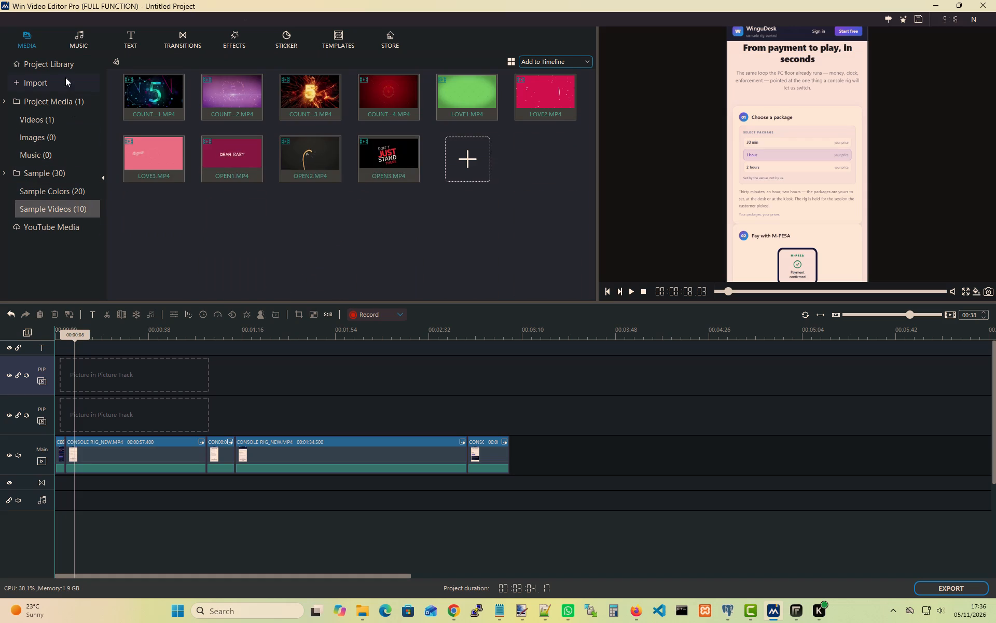
pyautogui.click(46, 79)
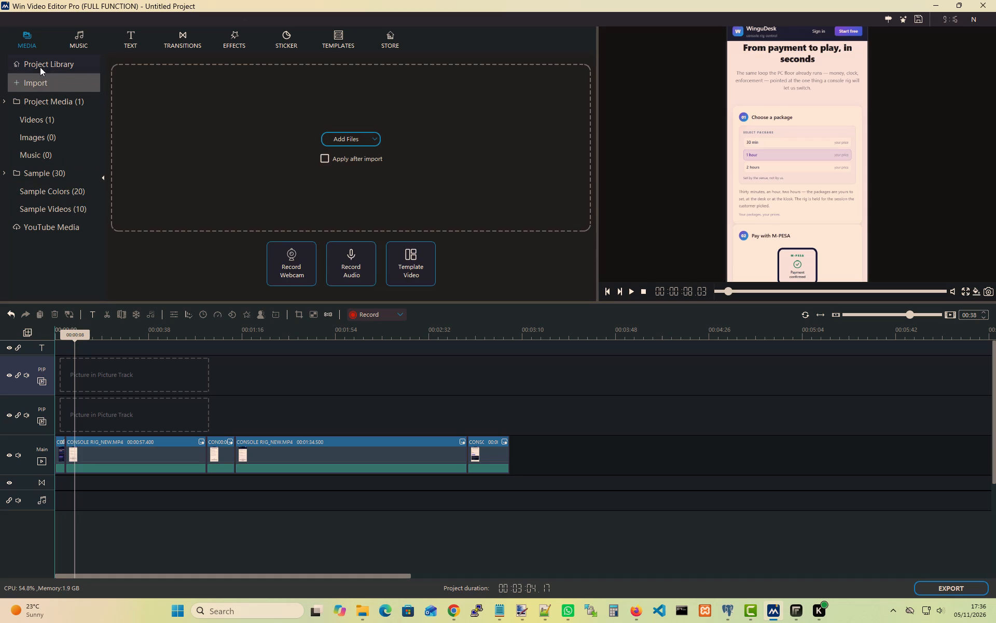
pyautogui.click(38, 119)
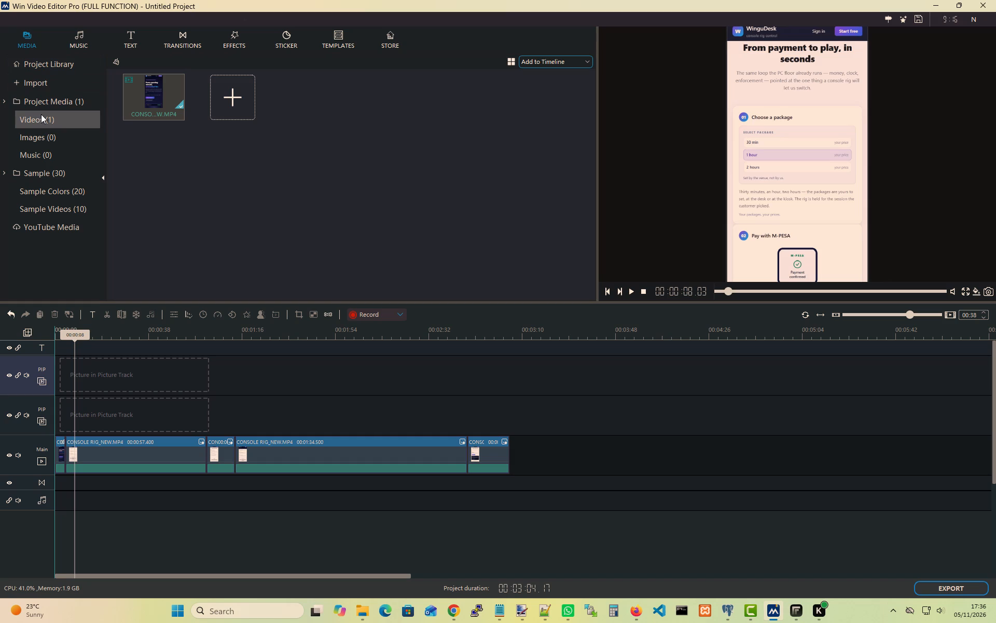
pyautogui.click(48, 103)
pyautogui.click(48, 119)
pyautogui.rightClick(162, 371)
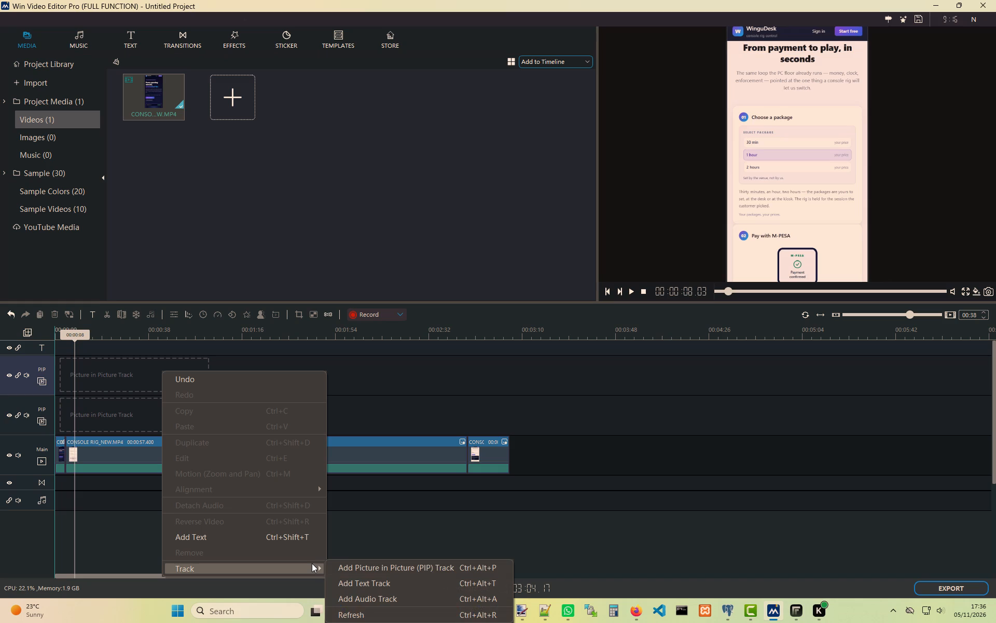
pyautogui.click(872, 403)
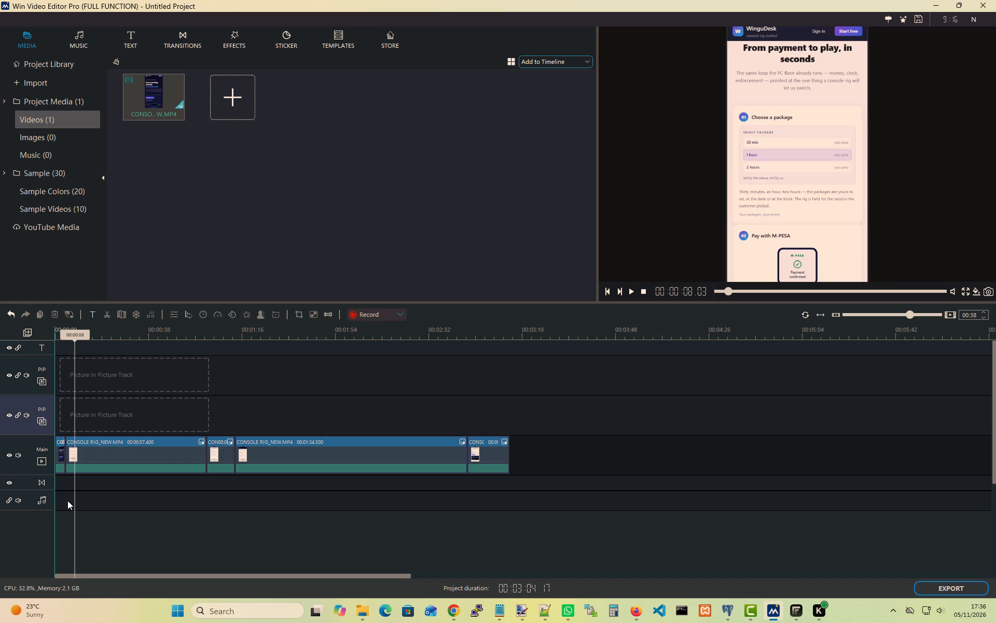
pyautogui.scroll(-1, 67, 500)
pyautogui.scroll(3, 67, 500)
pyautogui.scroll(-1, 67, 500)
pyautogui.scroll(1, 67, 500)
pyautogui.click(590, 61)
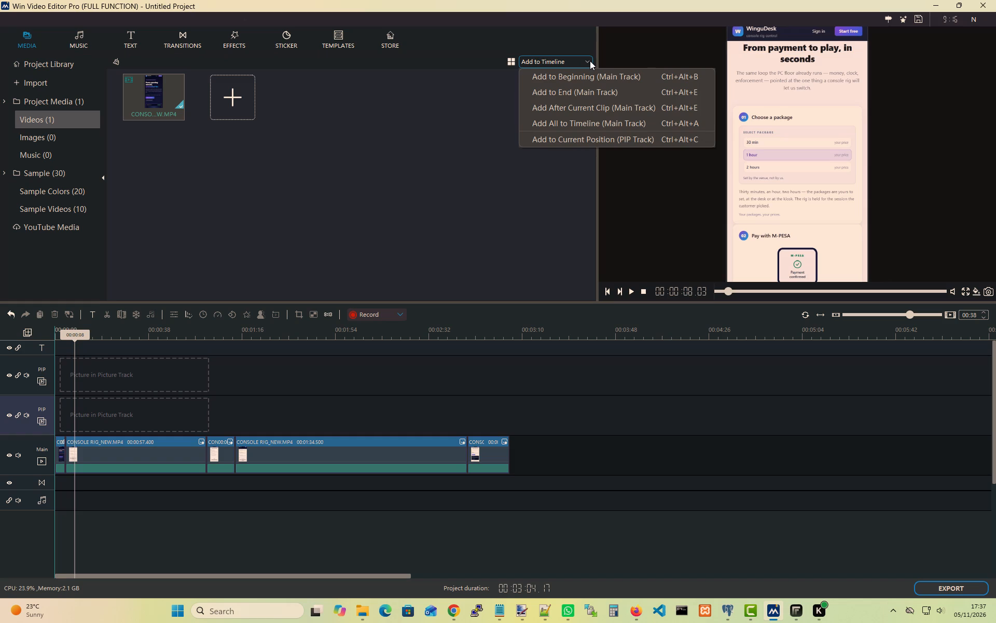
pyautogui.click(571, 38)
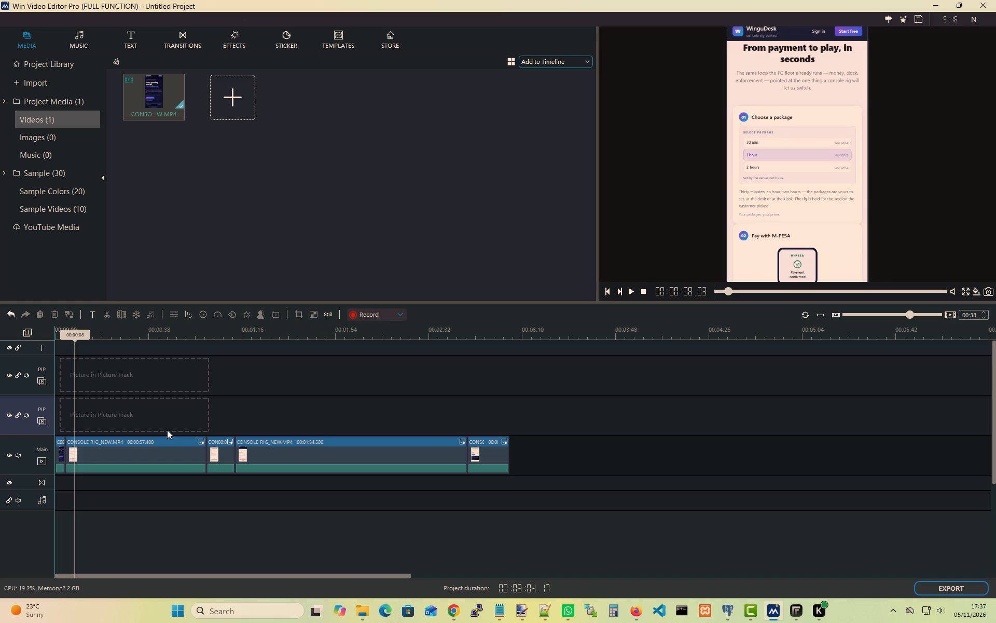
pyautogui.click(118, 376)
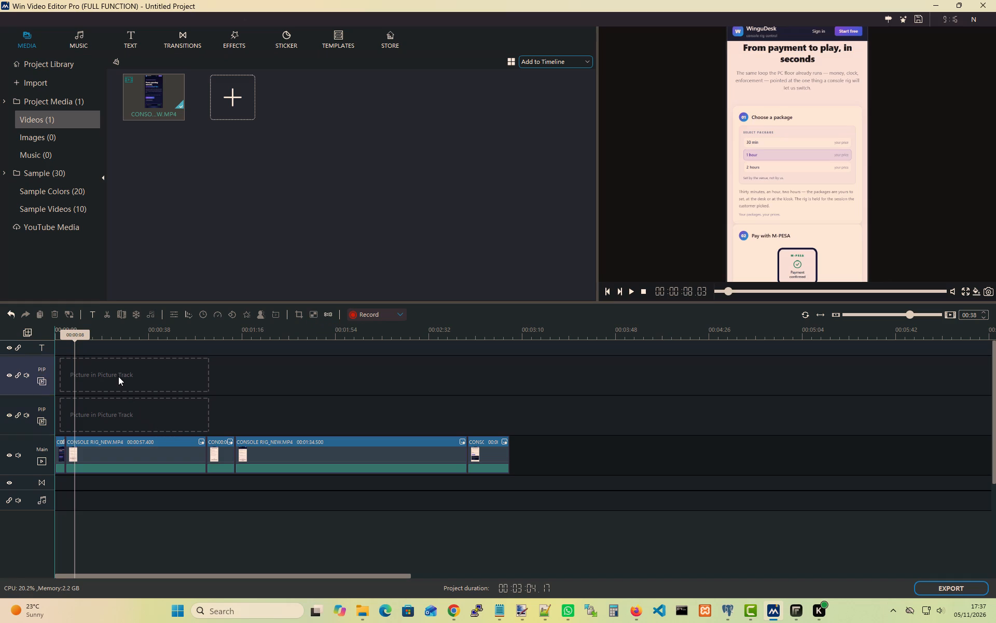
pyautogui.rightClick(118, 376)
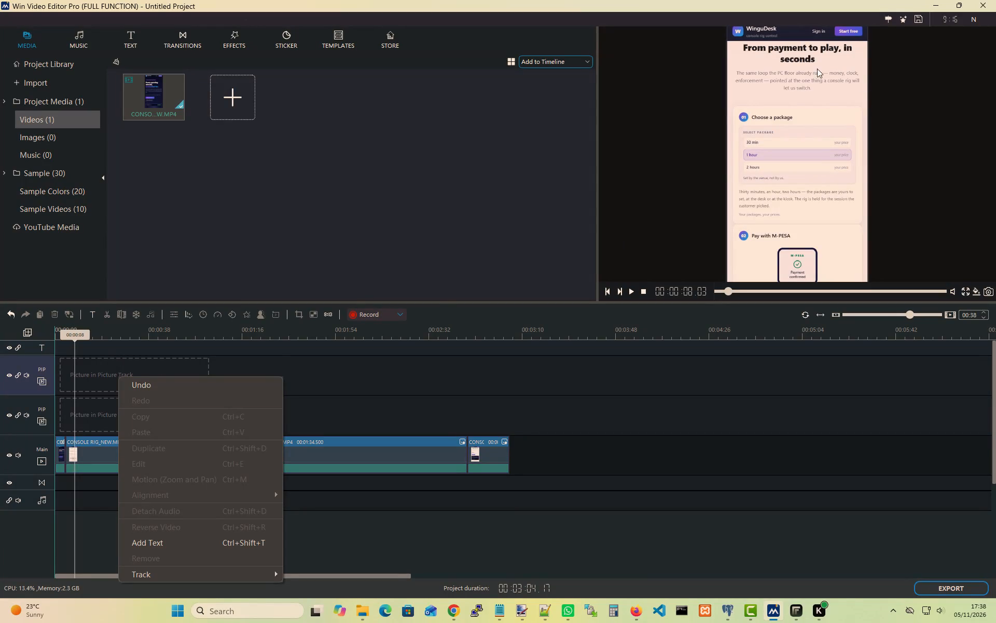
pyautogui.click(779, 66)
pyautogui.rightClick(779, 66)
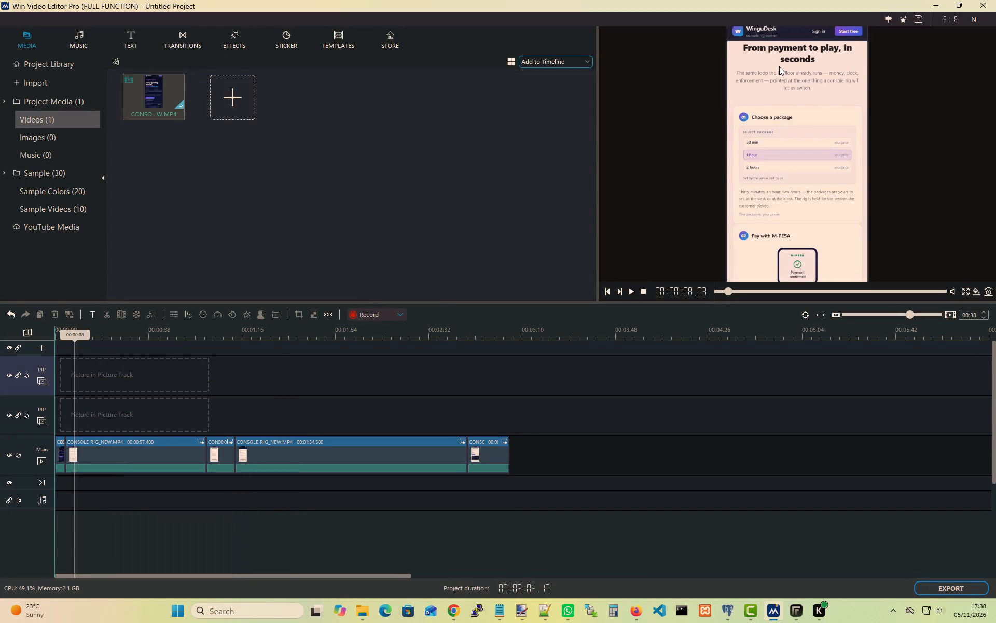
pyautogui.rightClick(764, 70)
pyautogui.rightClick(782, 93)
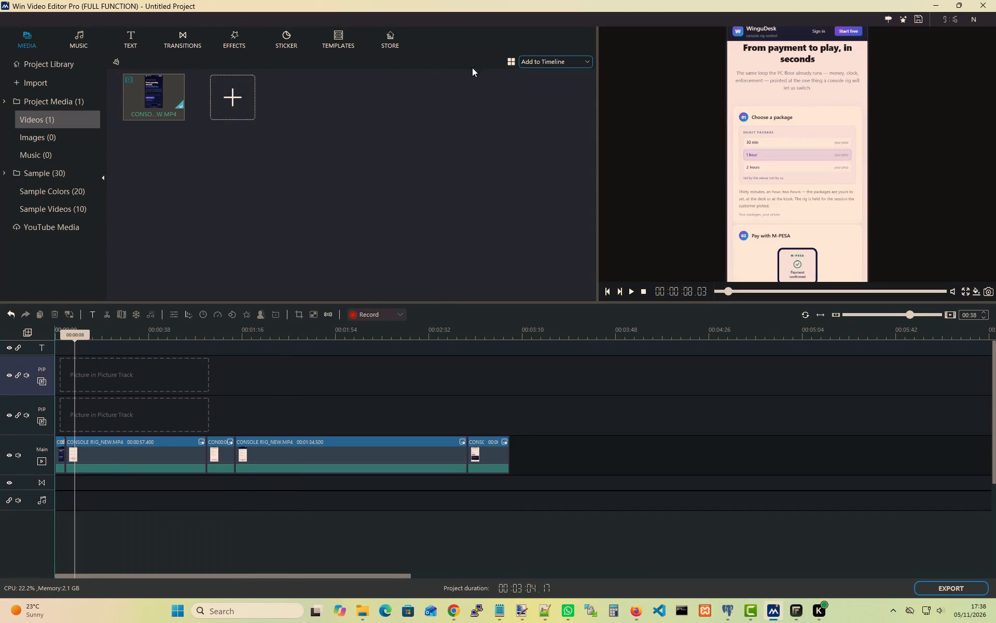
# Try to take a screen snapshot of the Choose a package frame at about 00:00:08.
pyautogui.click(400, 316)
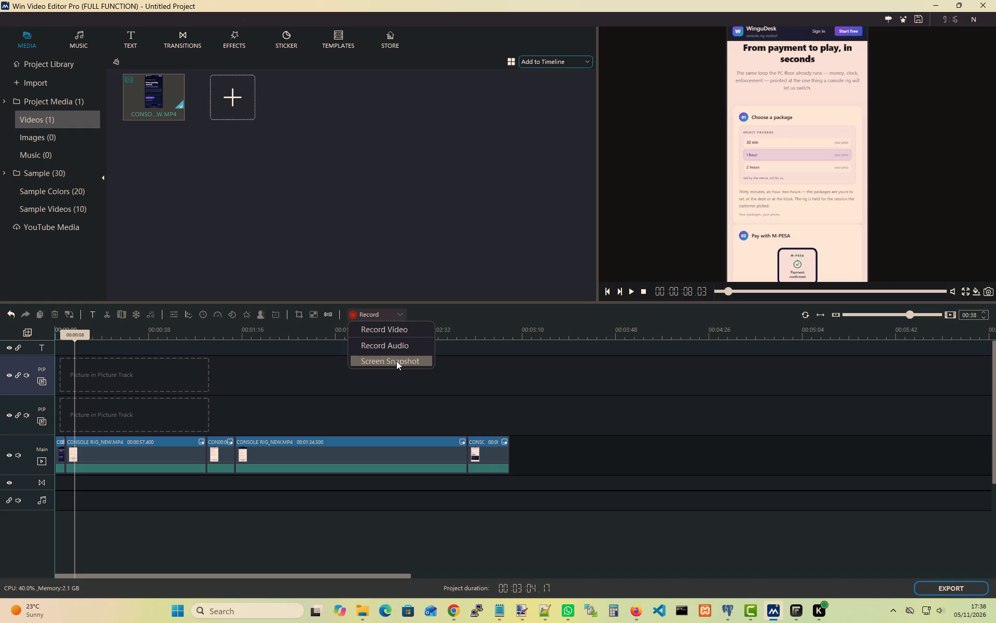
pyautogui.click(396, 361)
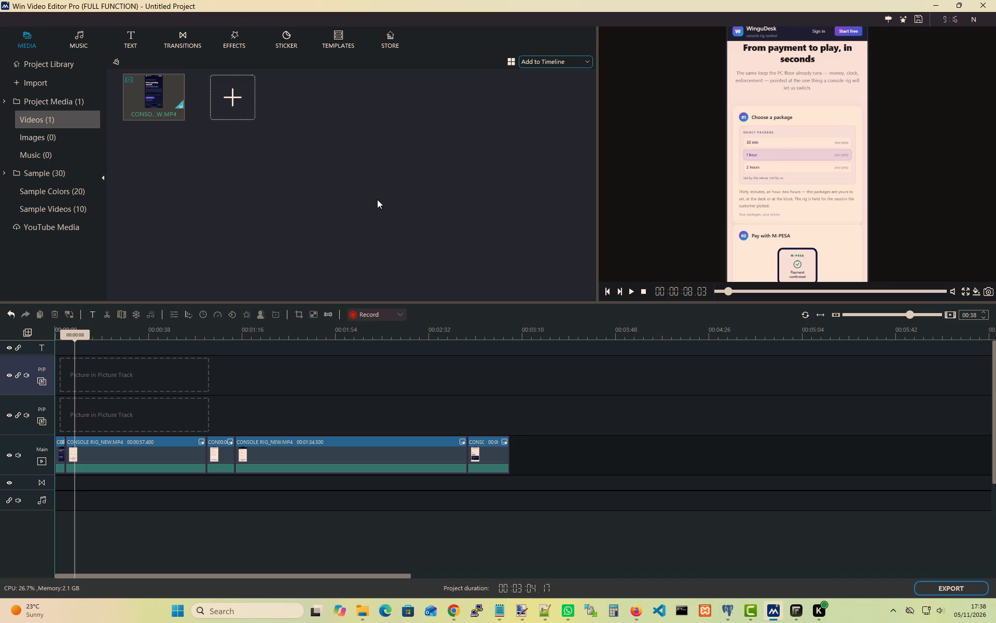
# Save the project as WinguDesk Console Gaming in the project folder.
pyautogui.click(918, 22)
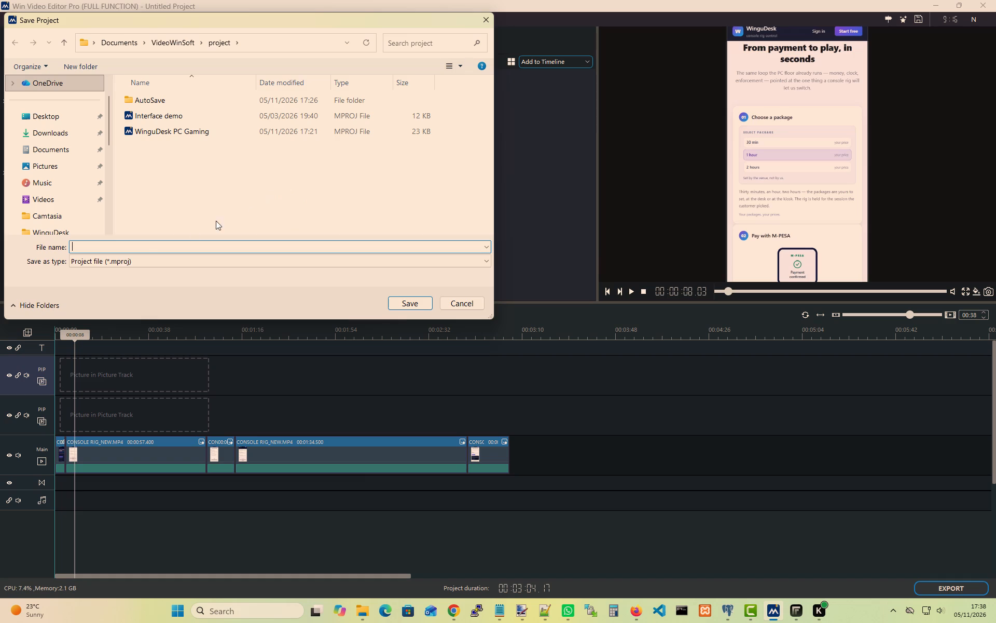
pyautogui.click(145, 246)
pyautogui.write('WinguDes')
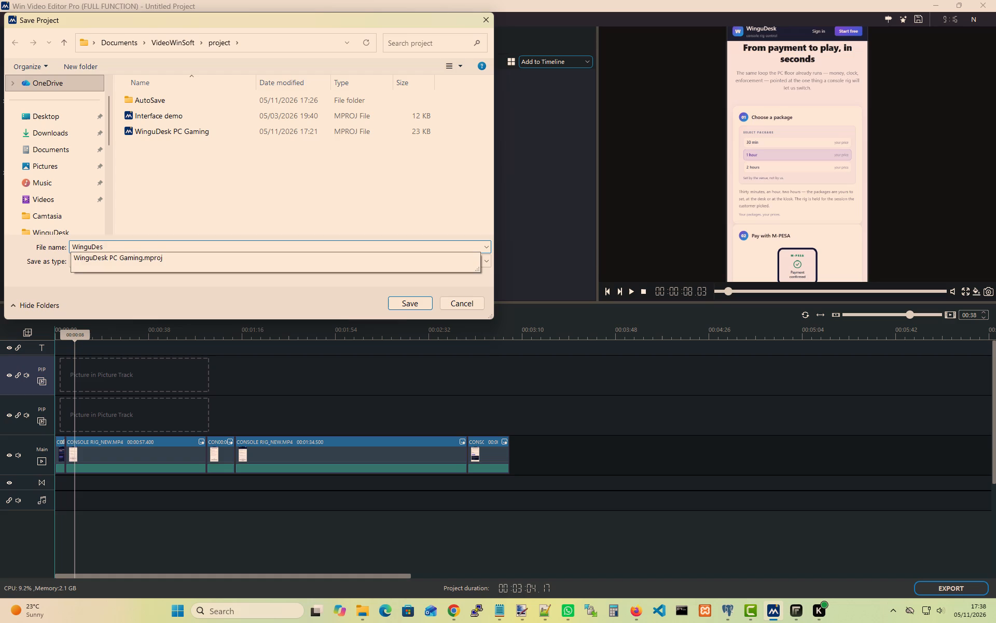
pyautogui.press('k')
pyautogui.press('space')
pyautogui.write('Co')
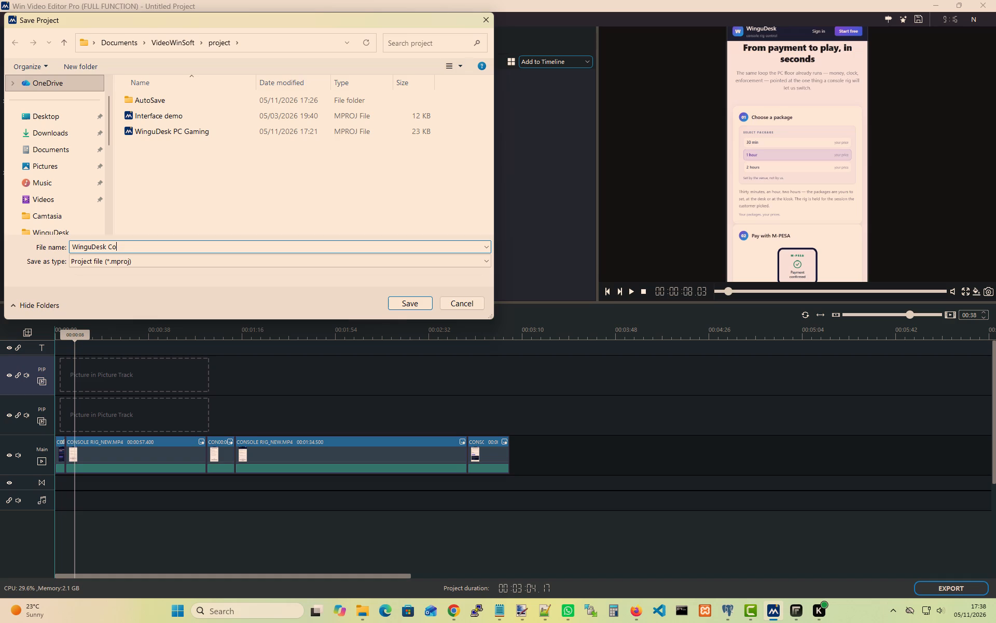
pyautogui.write('nsole')
pyautogui.press('space')
pyautogui.write('Gaming')
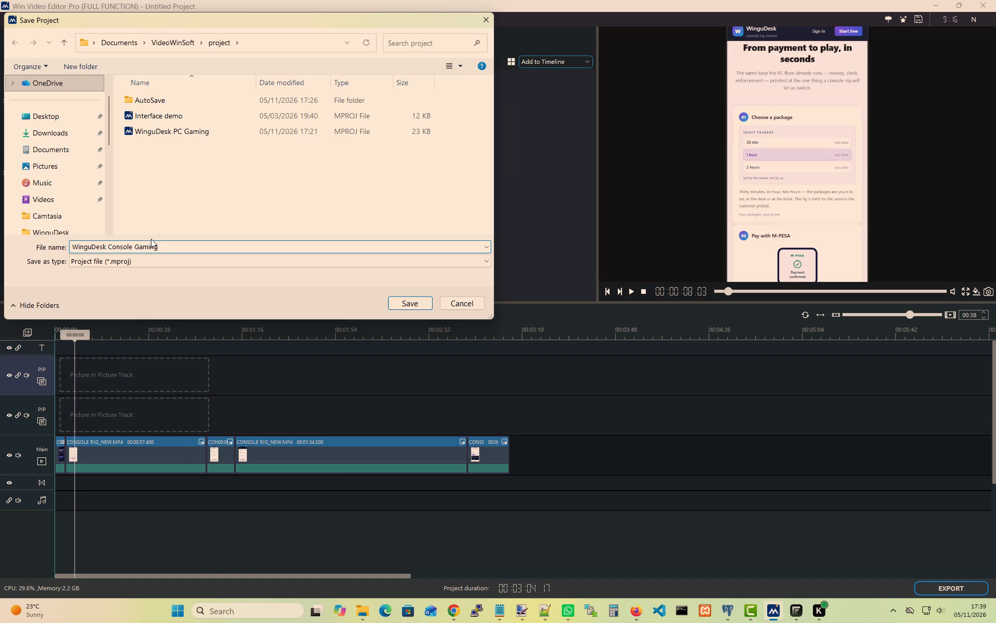
pyautogui.click(407, 303)
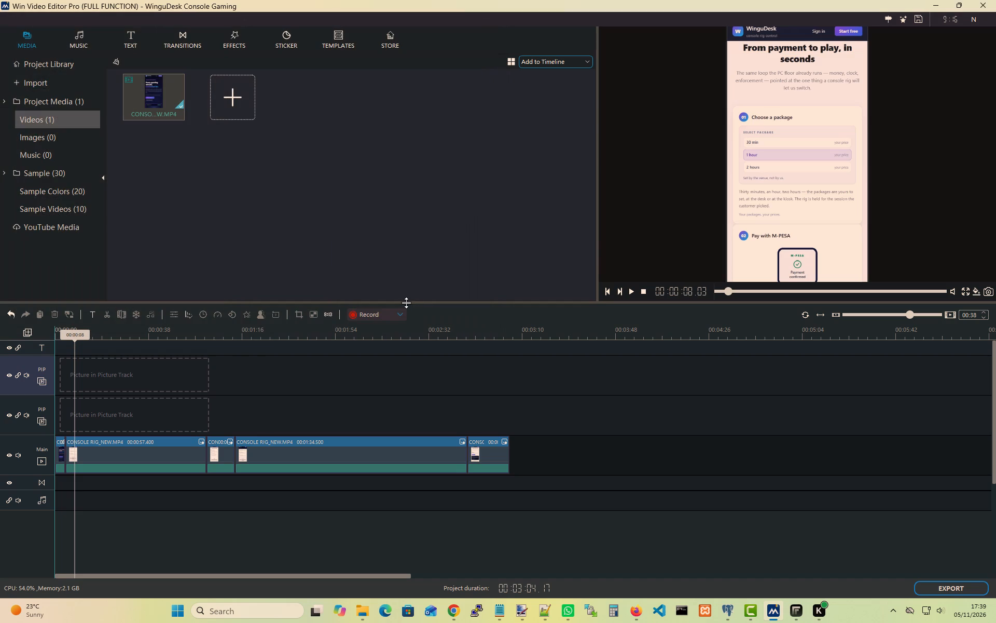
# Play the sequence from about 00:00:06 and try a screen snapshot of the Choose a package frame at about 00:00:09.
pyautogui.click(399, 317)
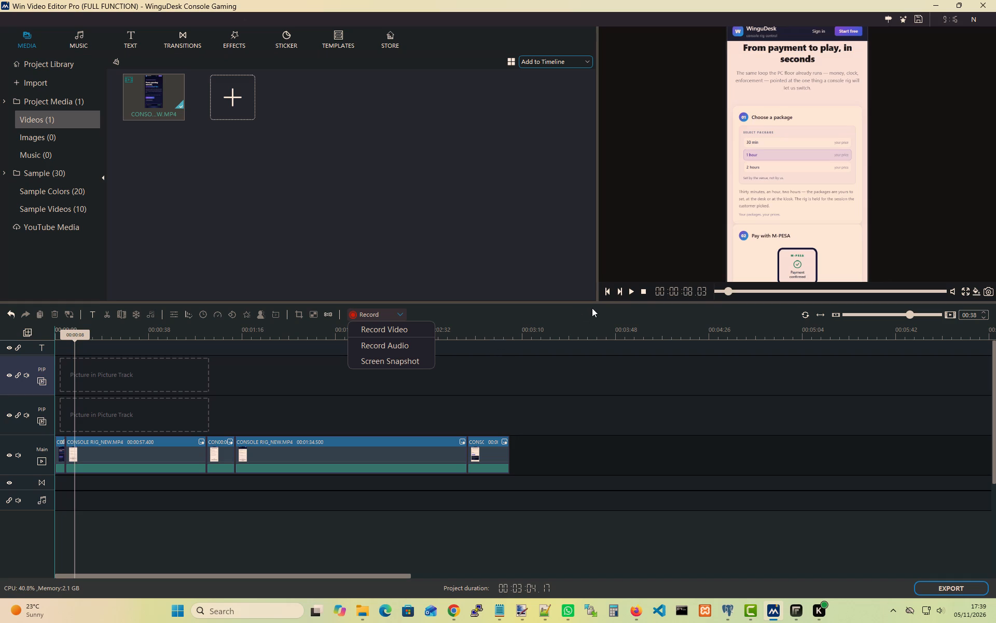
pyautogui.click(513, 299)
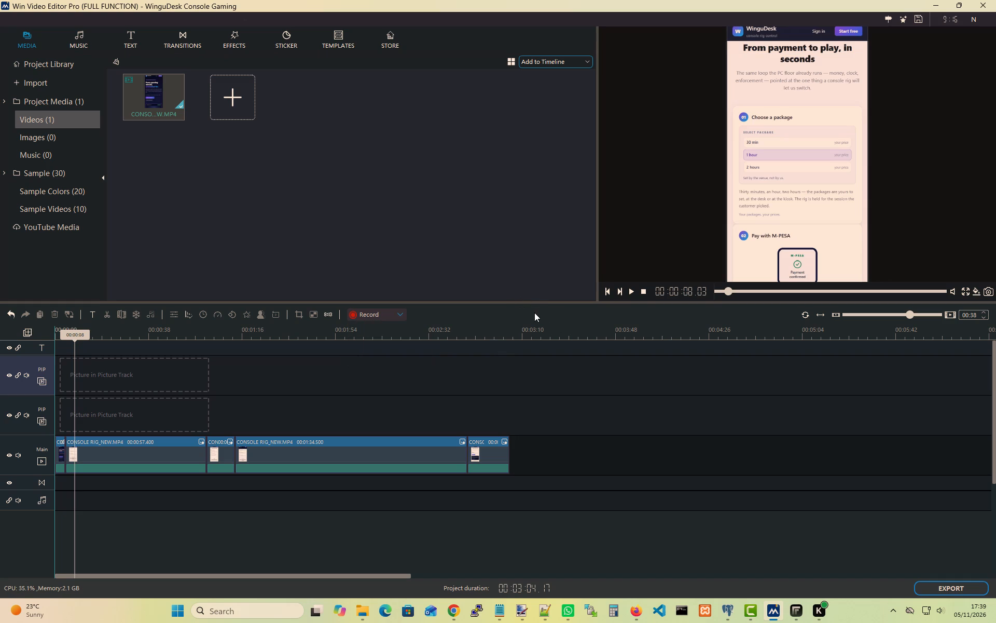
pyautogui.click(79, 332)
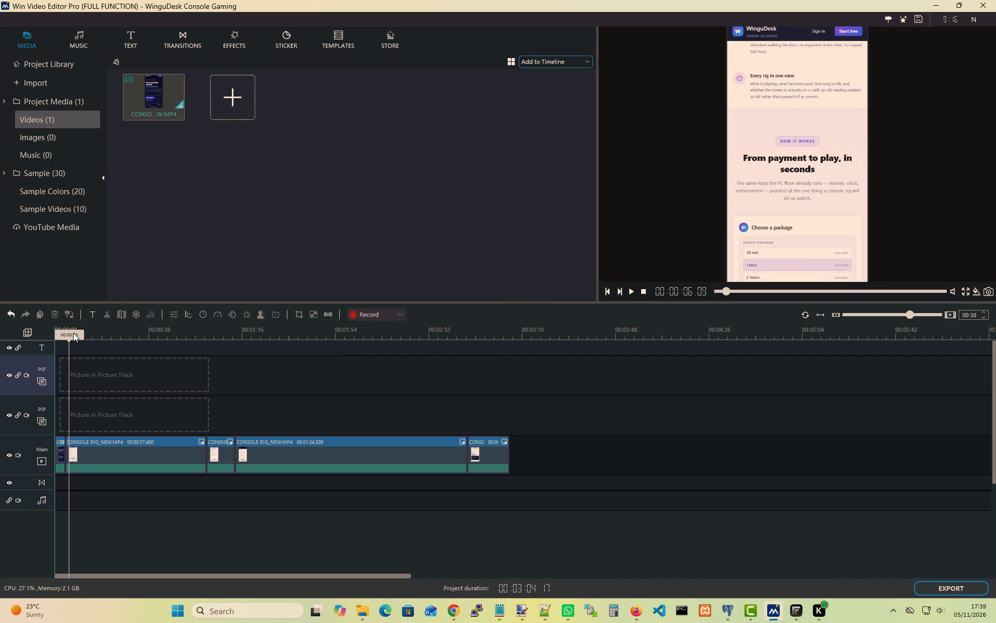
pyautogui.click(634, 293)
pyautogui.click(405, 318)
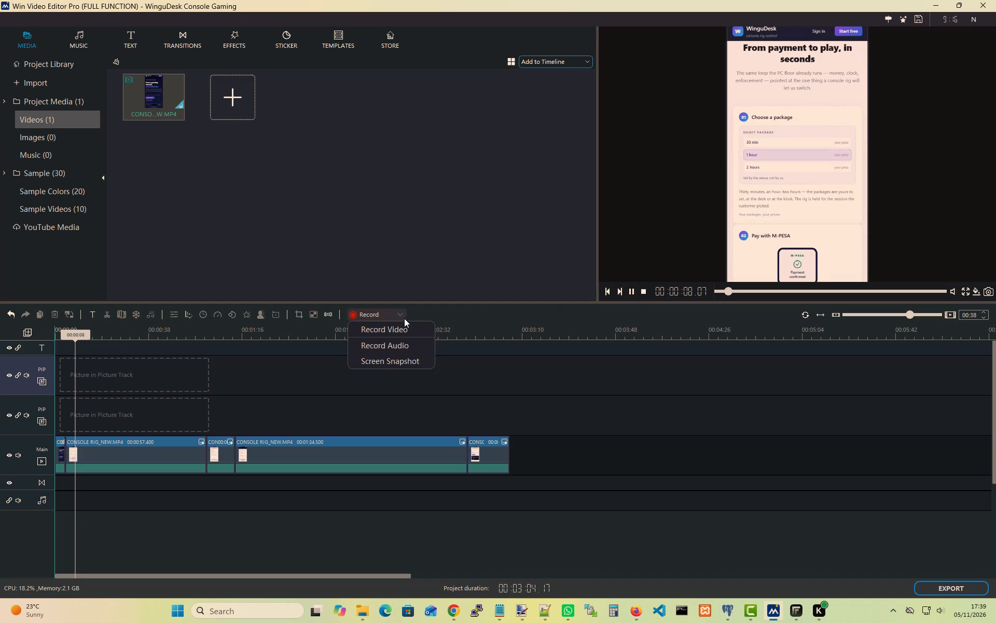
pyautogui.click(398, 359)
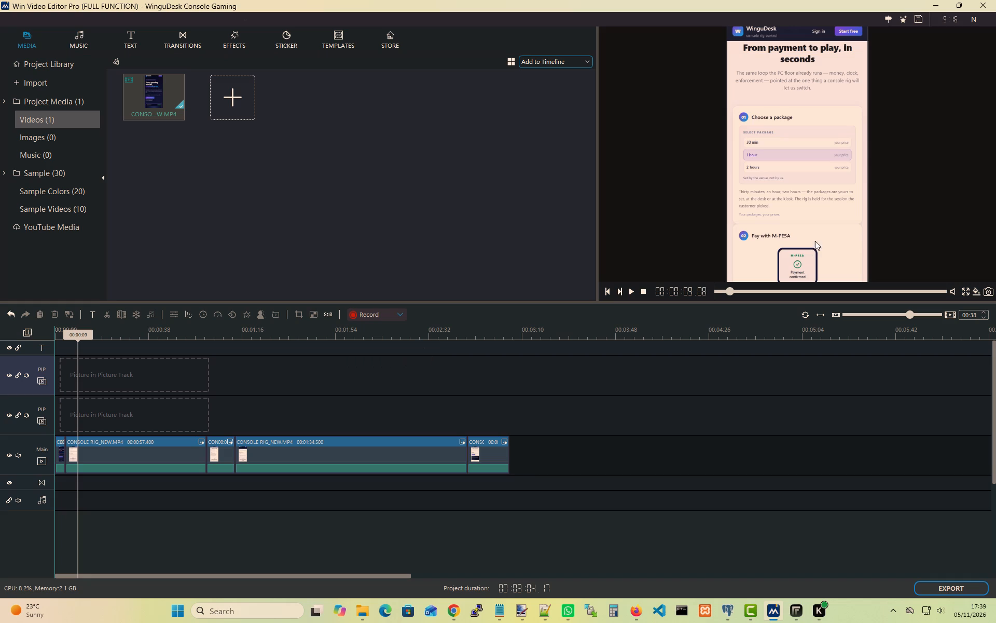
pyautogui.click(809, 212)
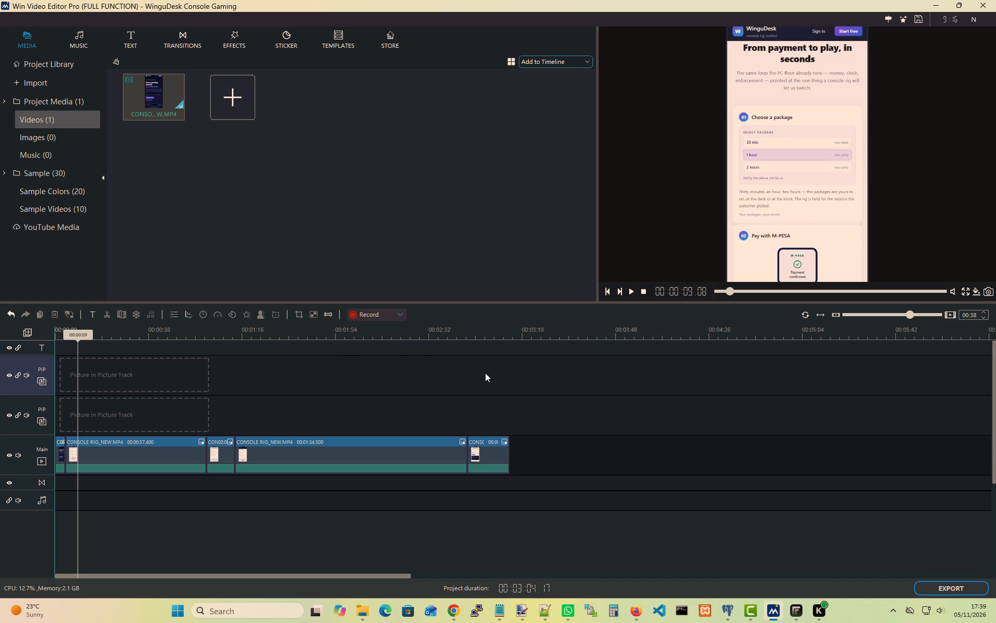
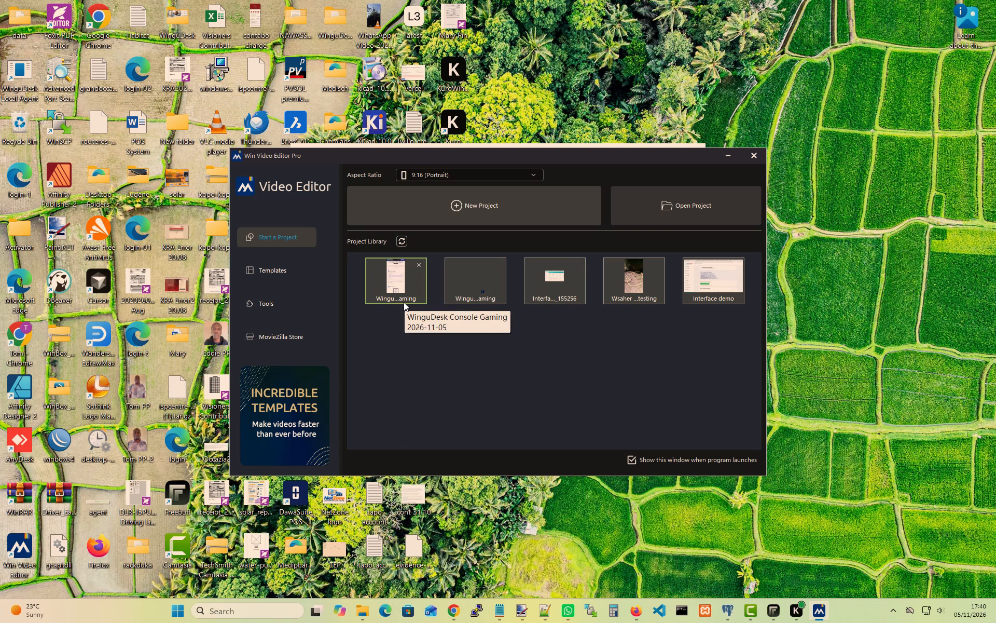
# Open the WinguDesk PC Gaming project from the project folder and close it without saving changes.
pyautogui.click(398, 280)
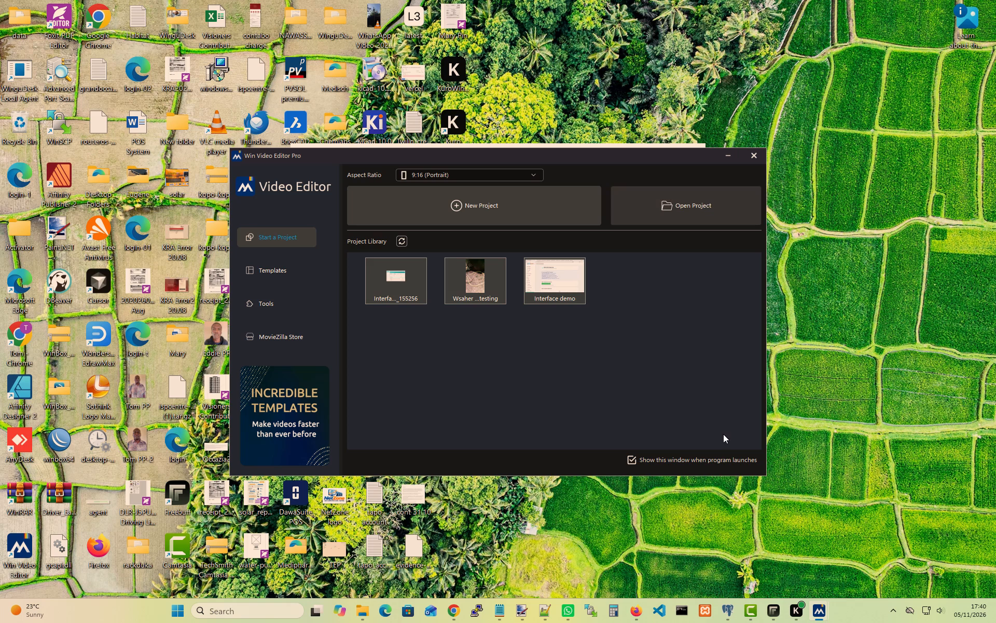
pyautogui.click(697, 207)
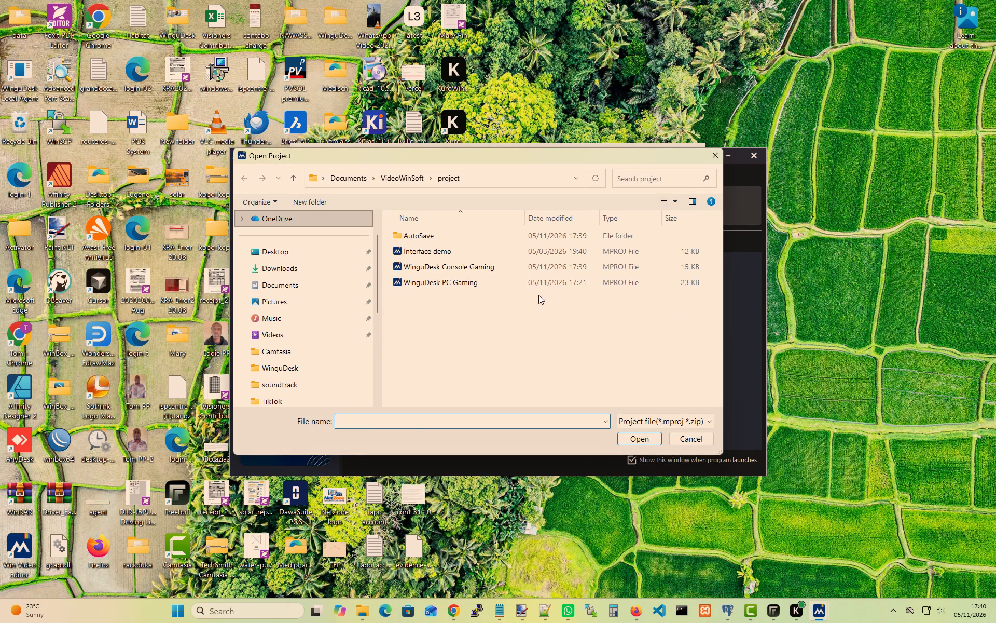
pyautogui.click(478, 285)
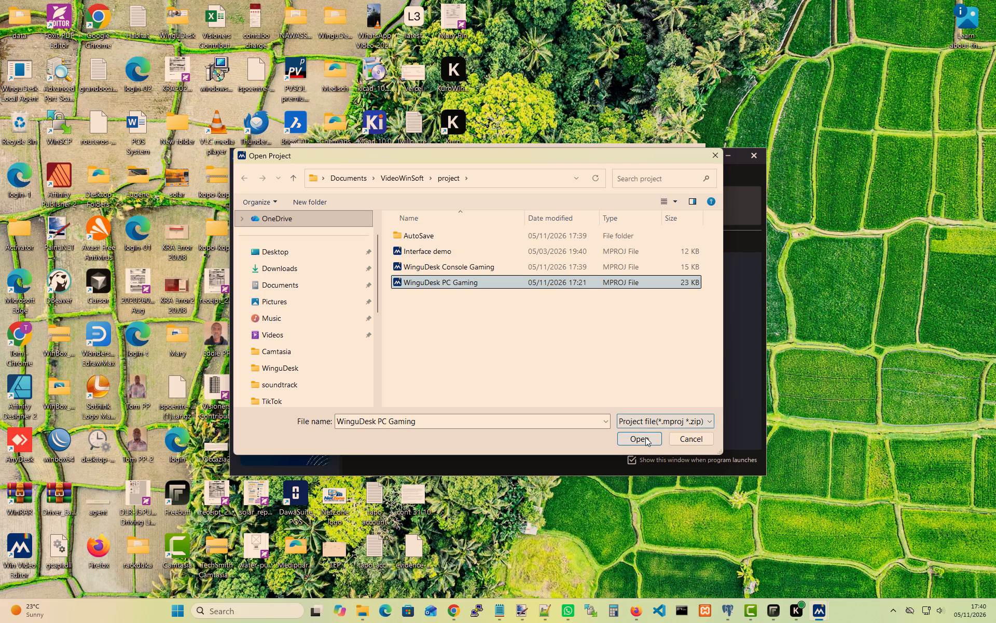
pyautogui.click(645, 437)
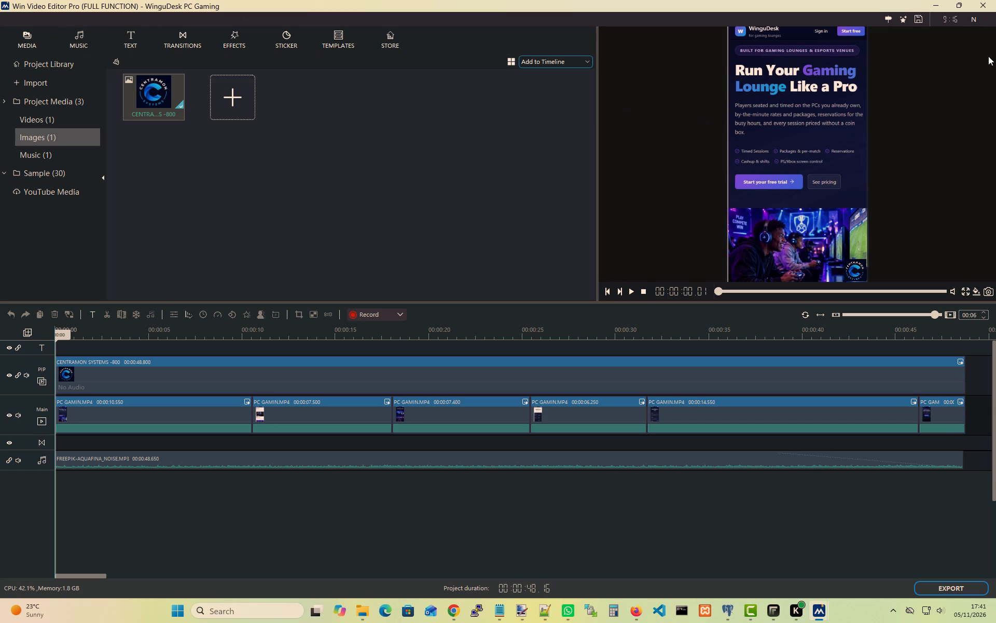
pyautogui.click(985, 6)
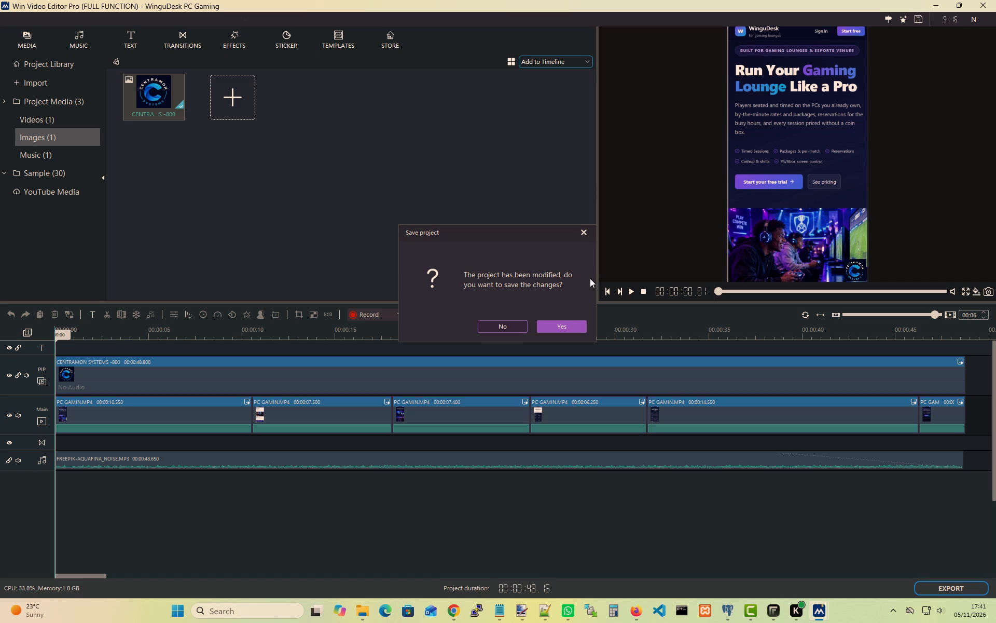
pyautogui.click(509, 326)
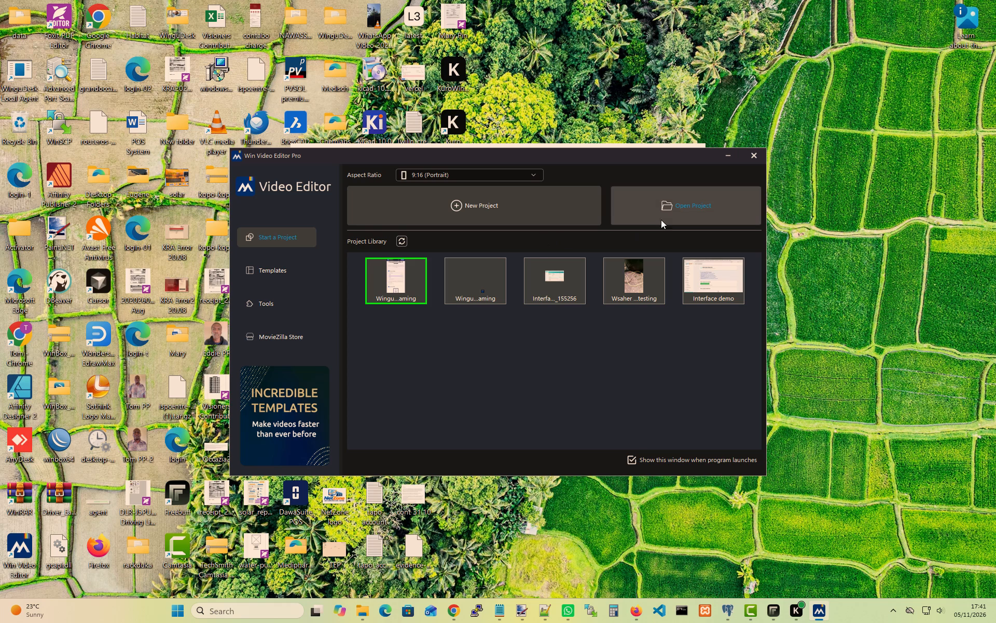
# Open the WinguDesk Console Gaming project from the project folder.
pyautogui.click(688, 209)
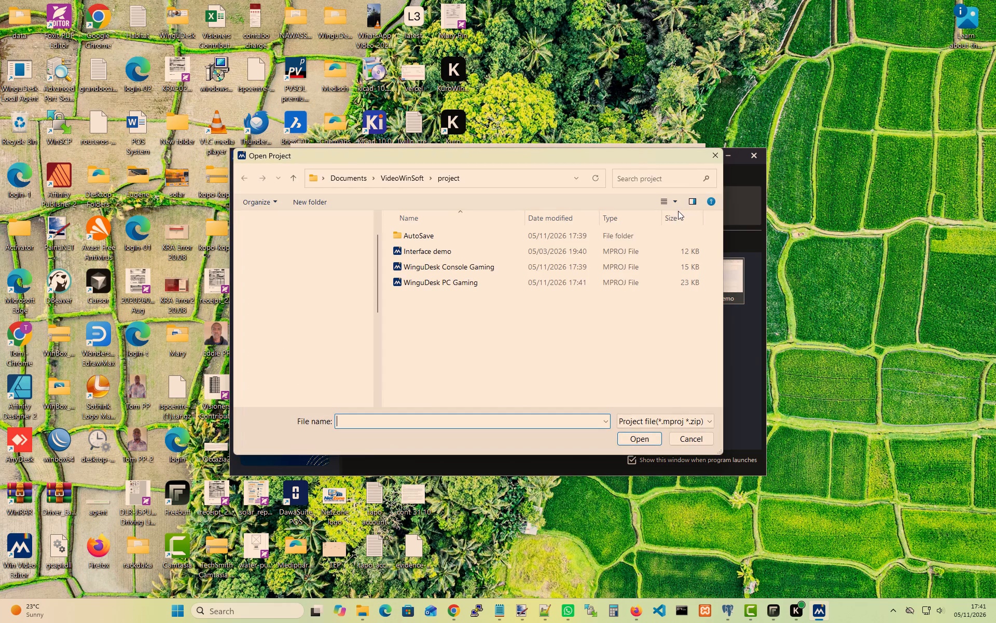
pyautogui.click(466, 266)
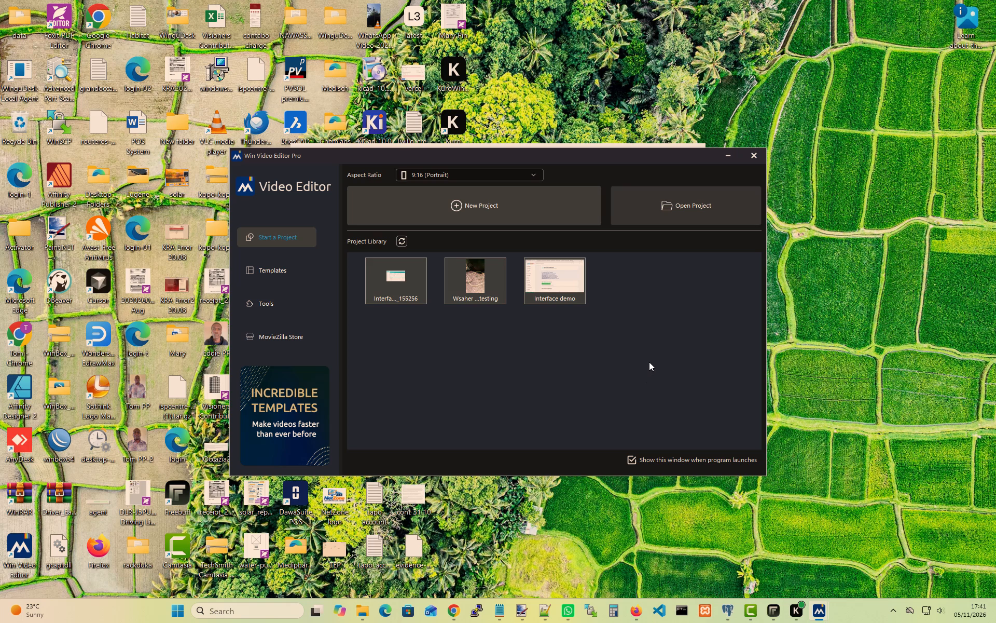
pyautogui.click(690, 205)
pyautogui.click(466, 270)
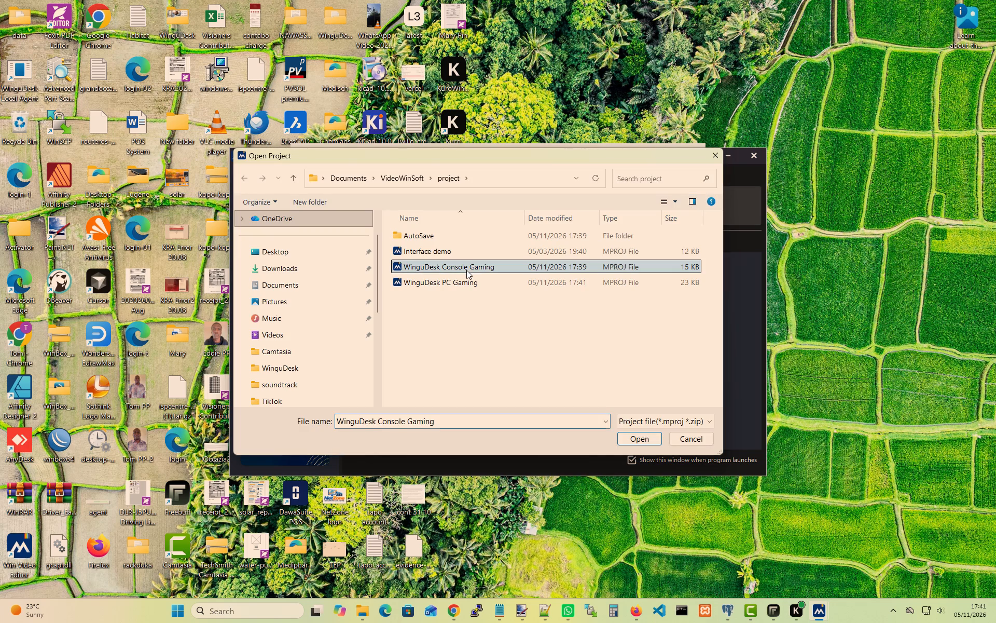
pyautogui.click(637, 440)
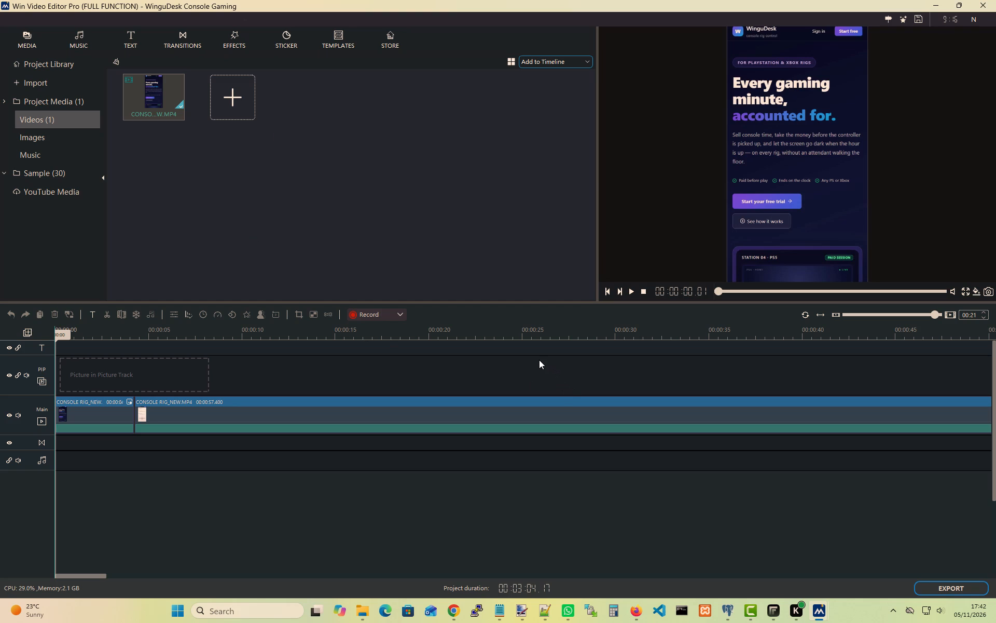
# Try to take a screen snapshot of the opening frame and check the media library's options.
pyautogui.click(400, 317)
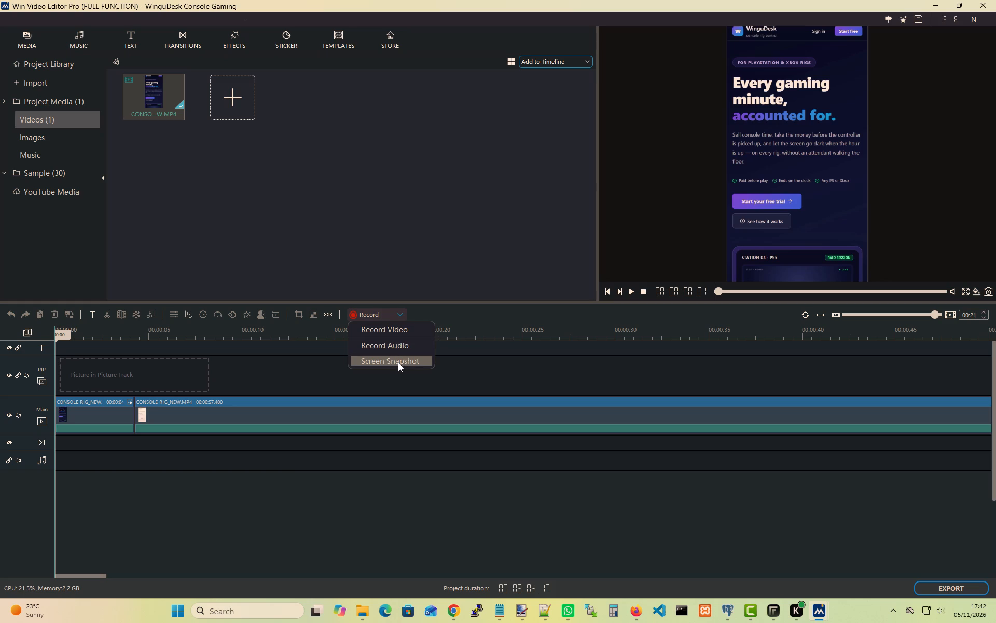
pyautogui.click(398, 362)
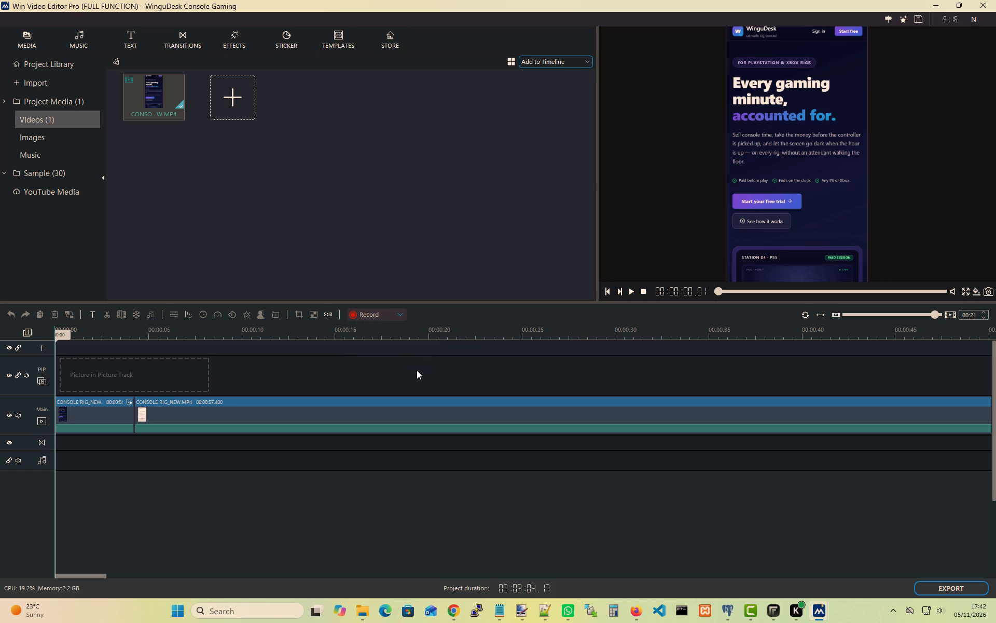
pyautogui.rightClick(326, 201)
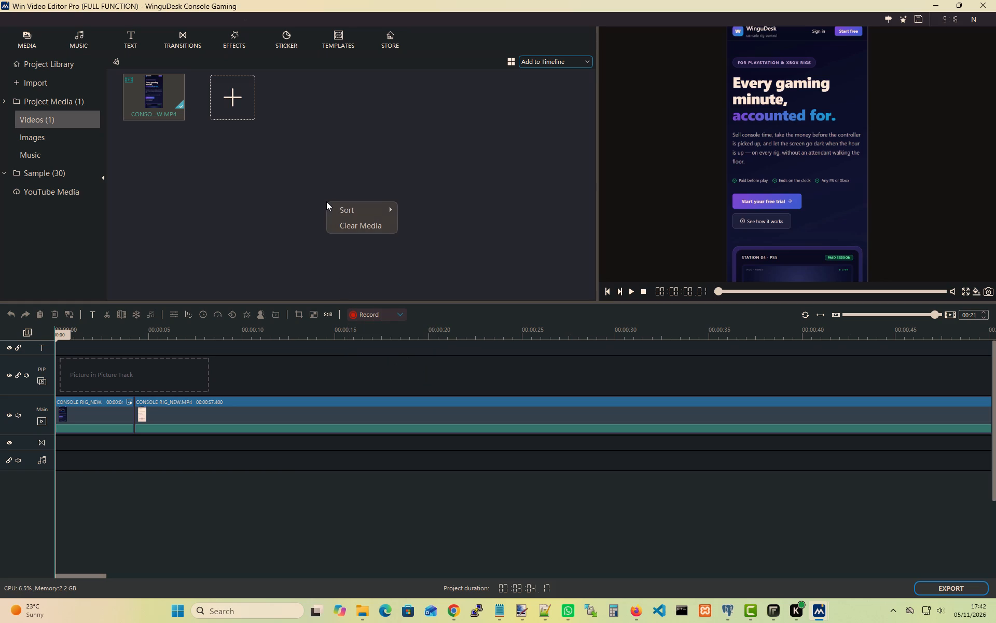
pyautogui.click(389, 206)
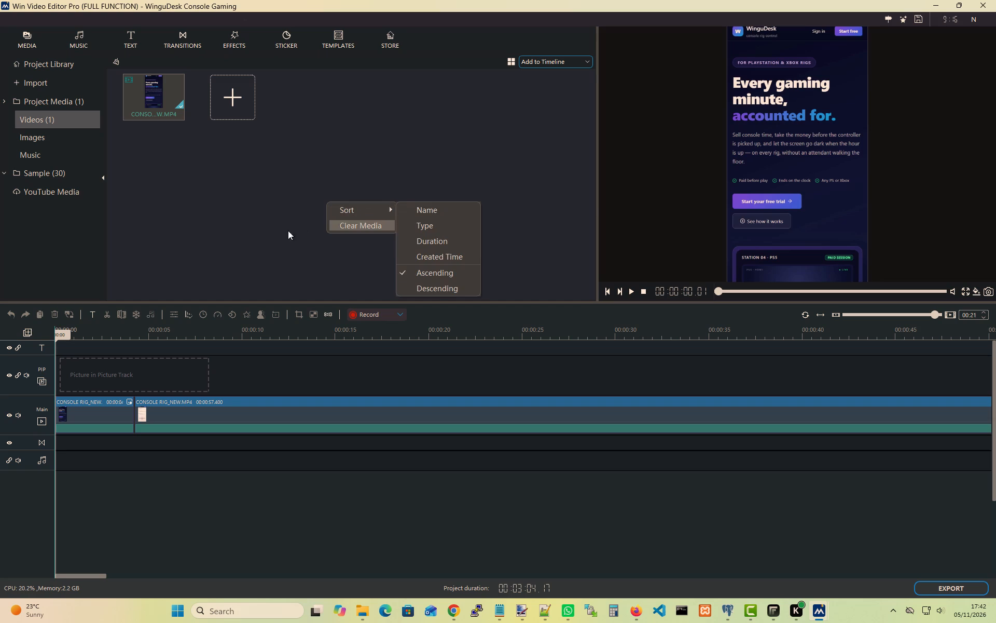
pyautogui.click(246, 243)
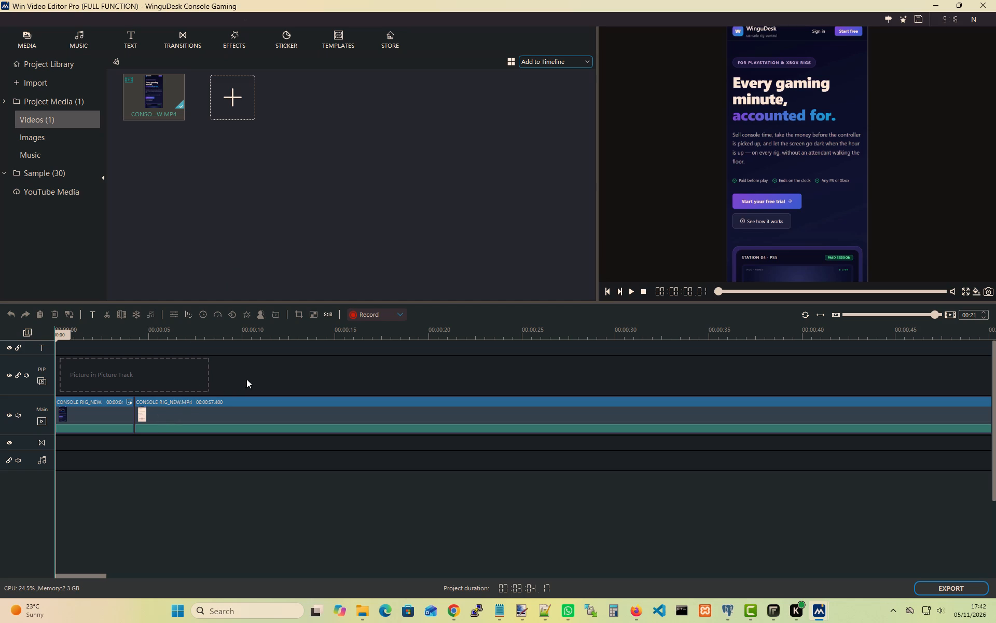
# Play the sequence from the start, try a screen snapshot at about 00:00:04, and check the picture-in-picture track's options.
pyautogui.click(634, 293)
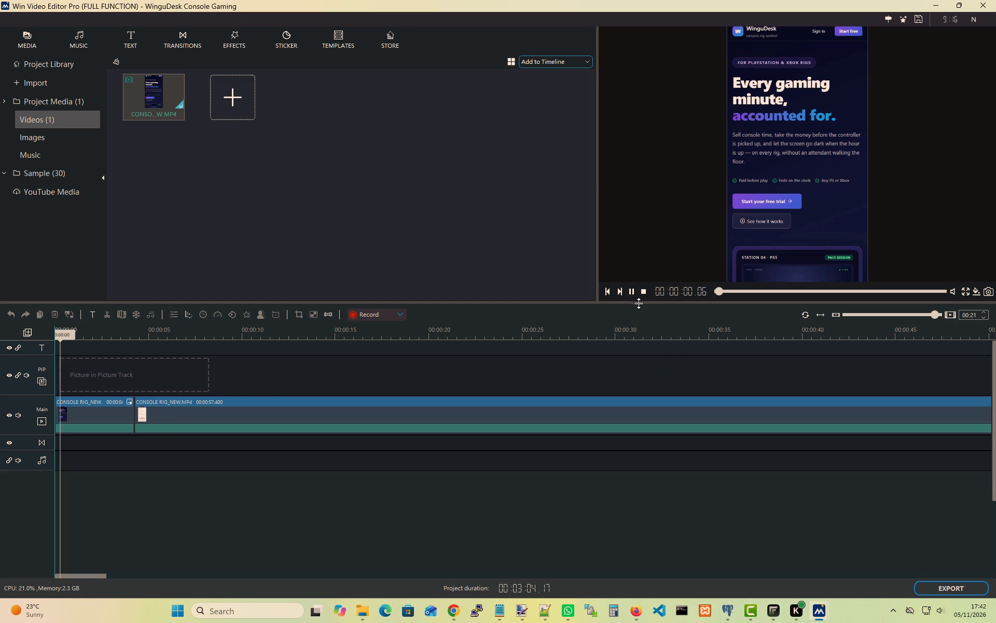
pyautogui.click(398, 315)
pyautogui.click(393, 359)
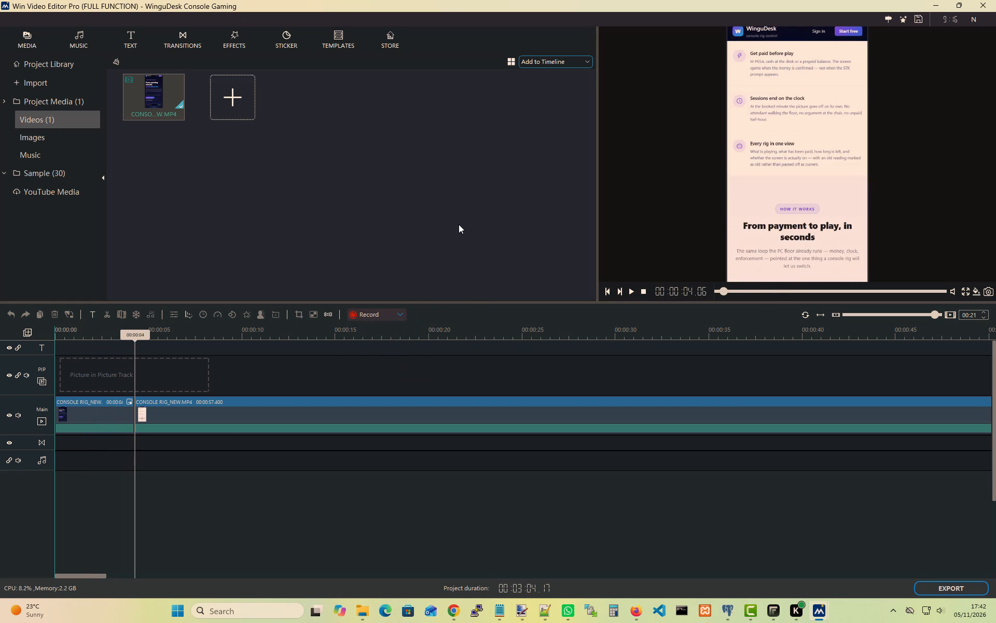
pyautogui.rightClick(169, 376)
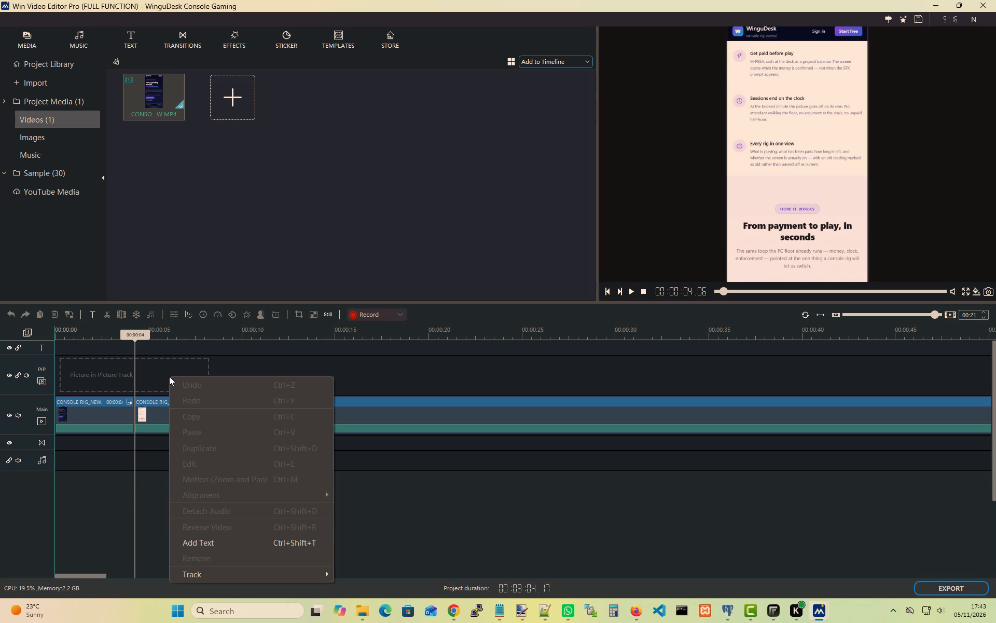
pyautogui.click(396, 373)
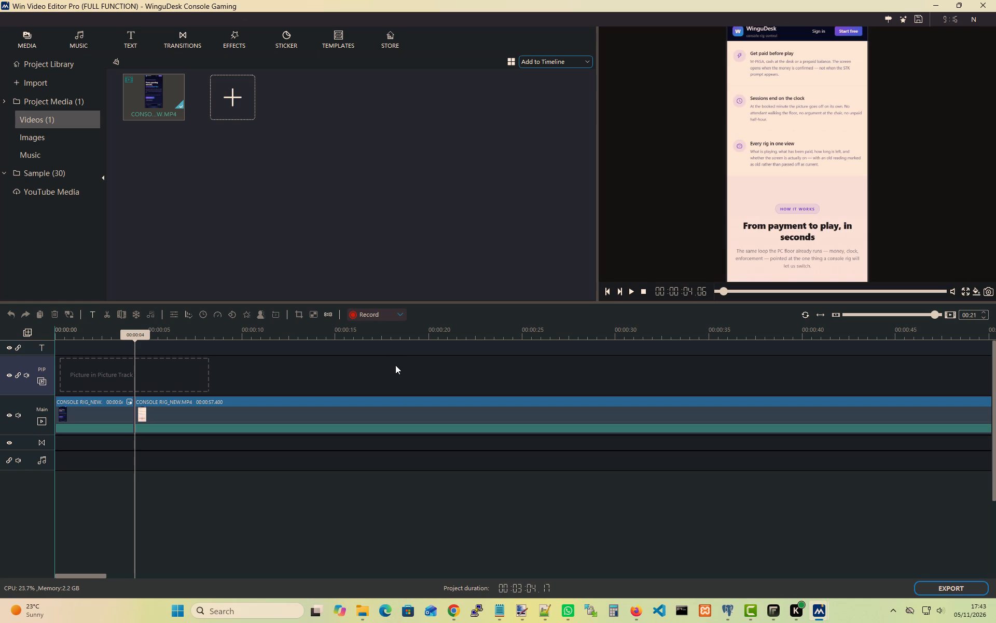
# Split the second main-track clip at about 00:00:26, just after the Gaming stations table.
pyautogui.click(633, 296)
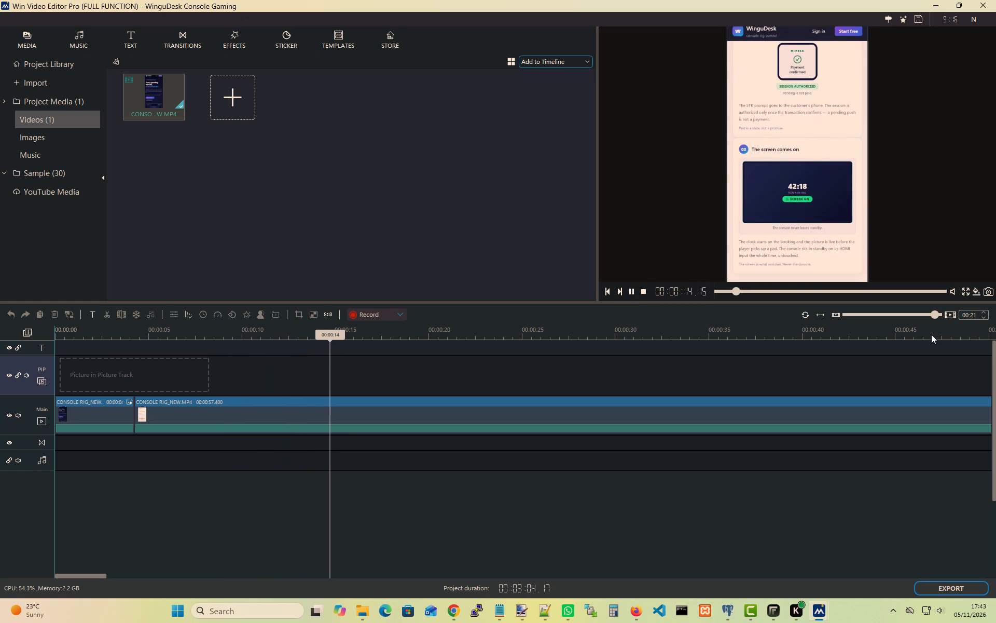
pyautogui.moveTo(933, 315); pyautogui.dragTo(917, 316)
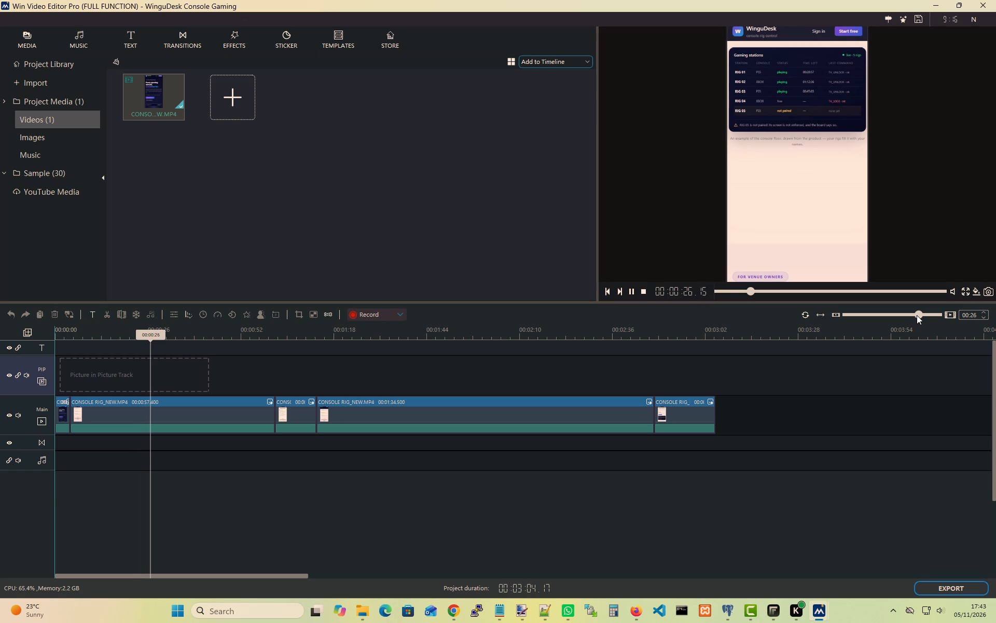
pyautogui.click(917, 315)
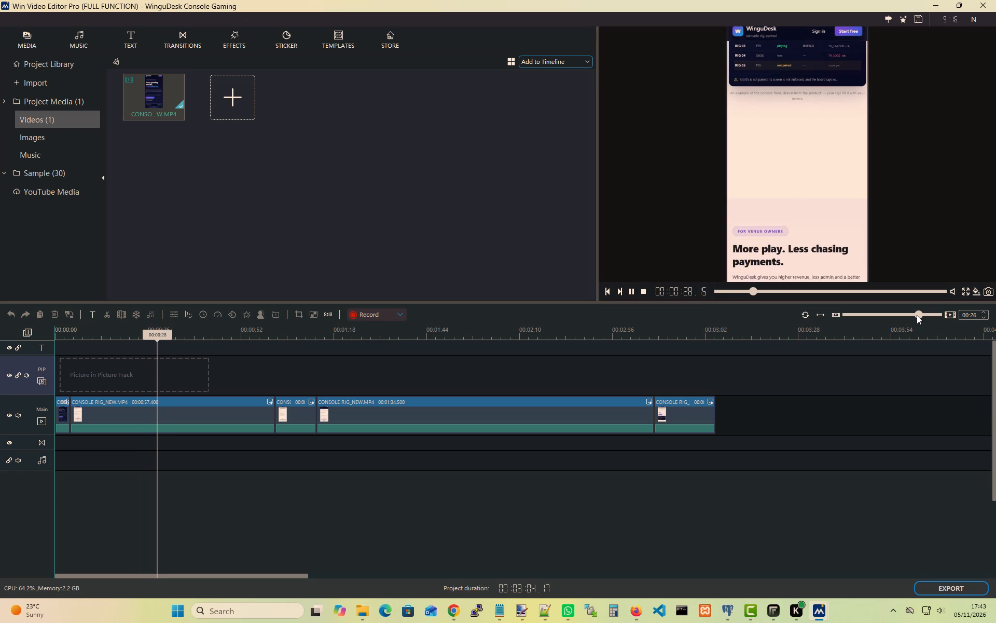
pyautogui.moveTo(757, 292); pyautogui.dragTo(749, 291)
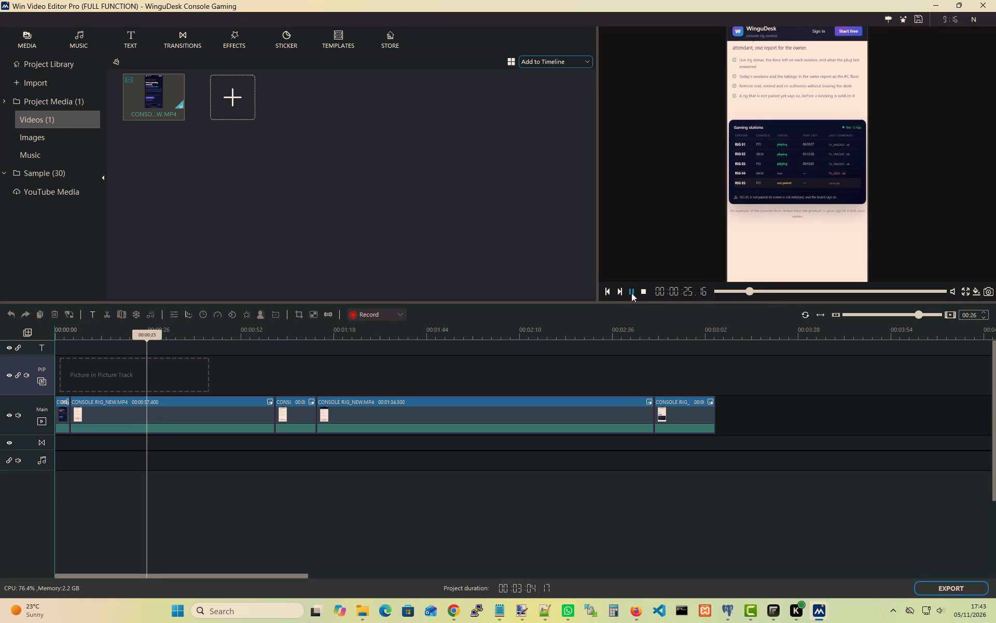
pyautogui.click(631, 293)
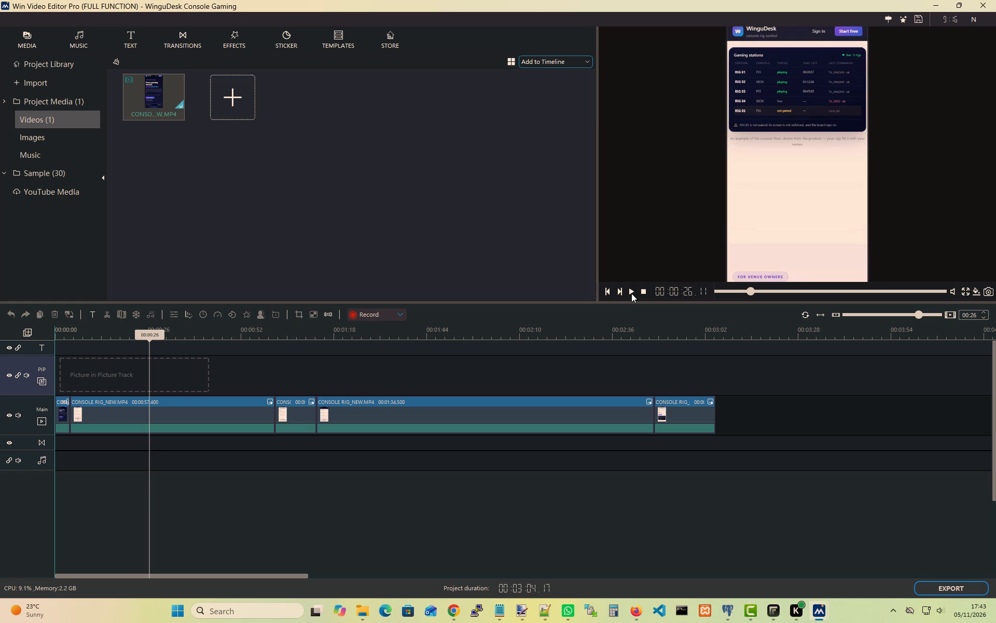
pyautogui.click(194, 417)
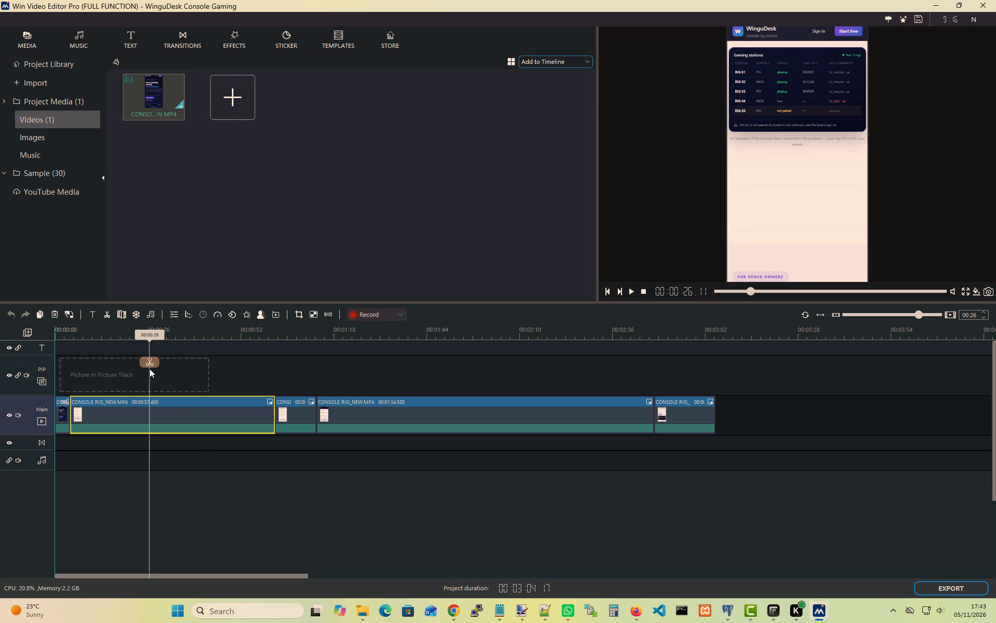
pyautogui.click(149, 365)
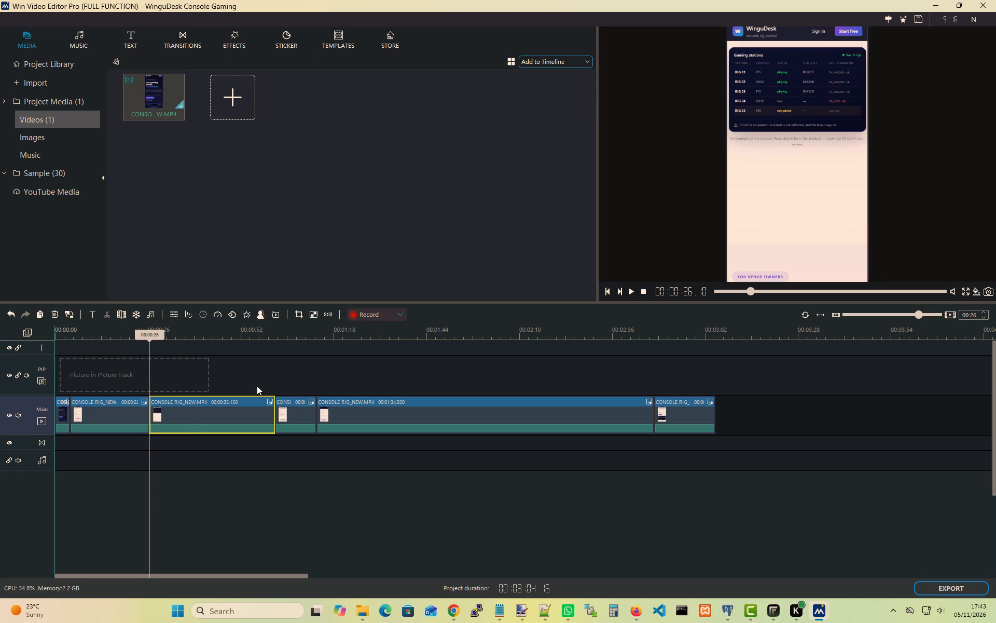
# Play on from the last cut and split the third main-track clip at about 00:00:33, once the For Venue Owners section has scrolled in.
pyautogui.click(631, 292)
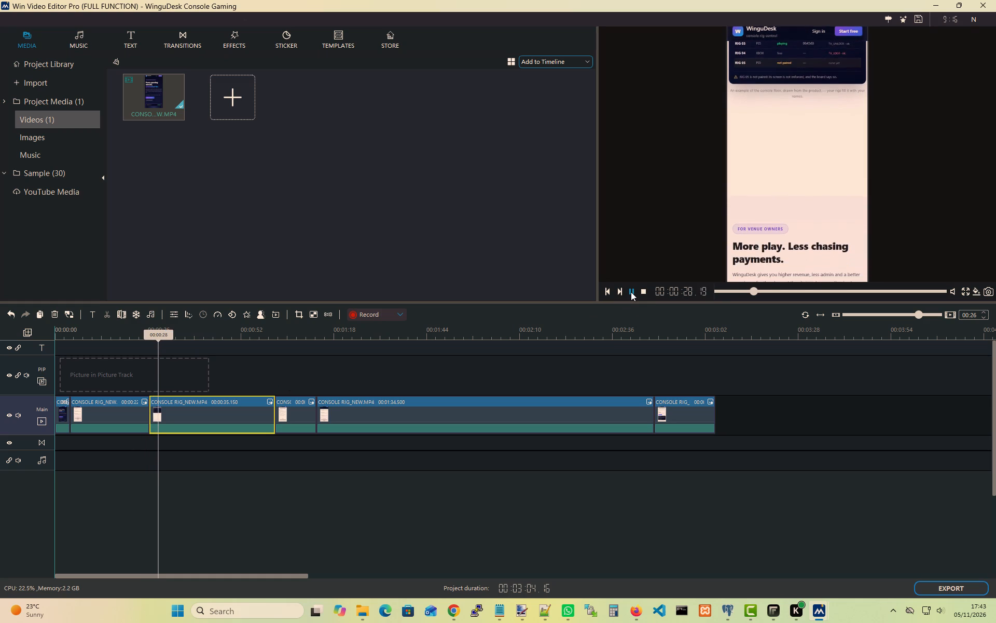
pyautogui.click(631, 292)
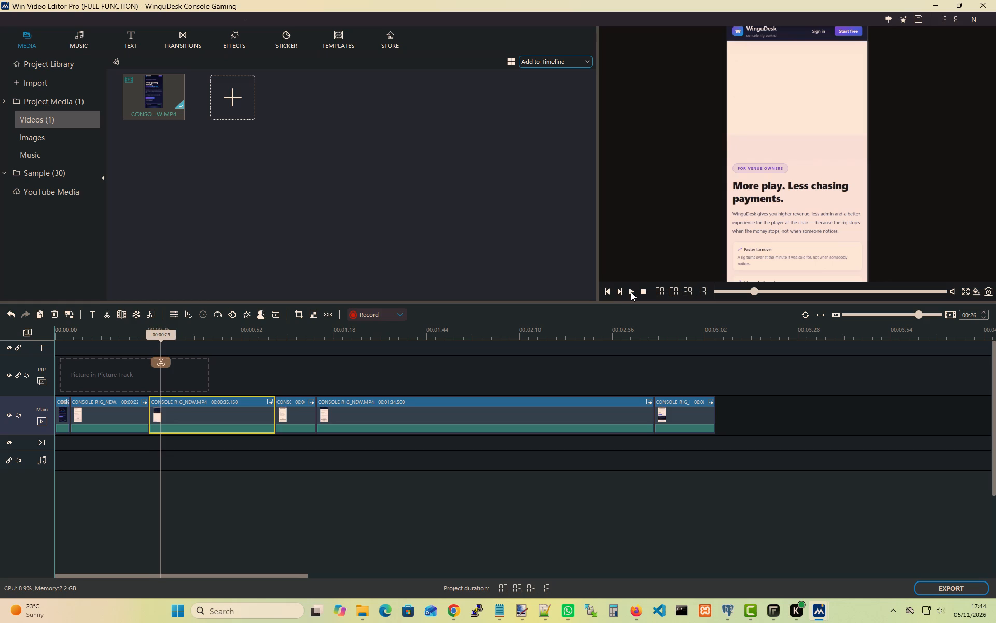
pyautogui.click(631, 292)
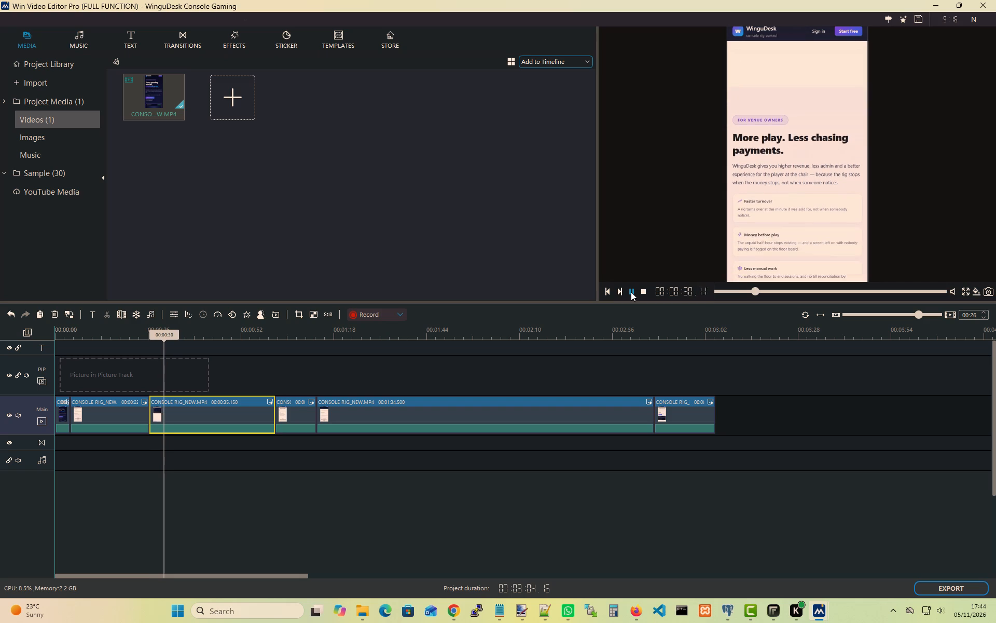
pyautogui.click(631, 292)
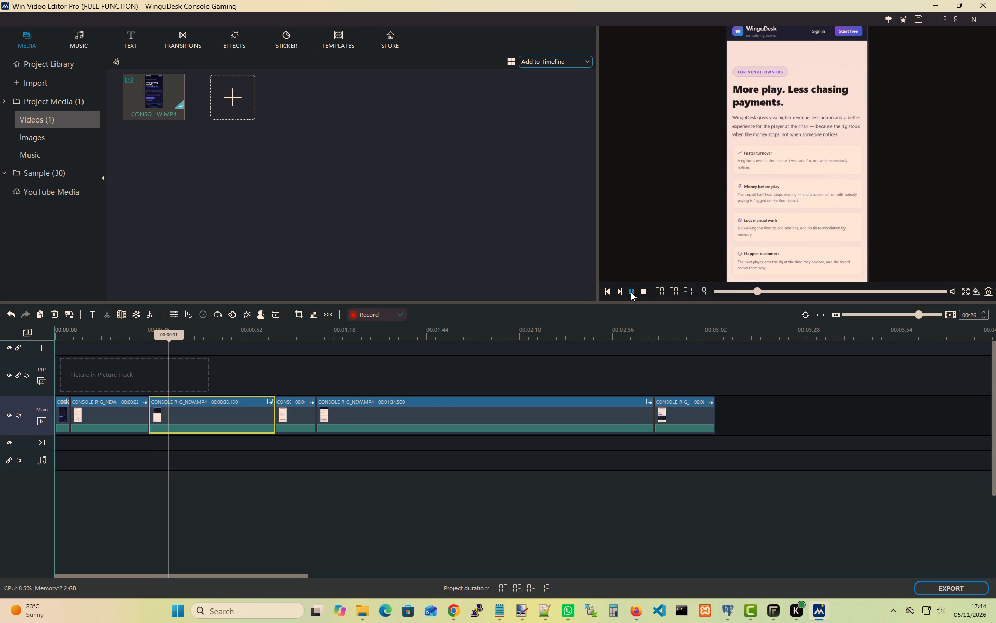
pyautogui.click(631, 292)
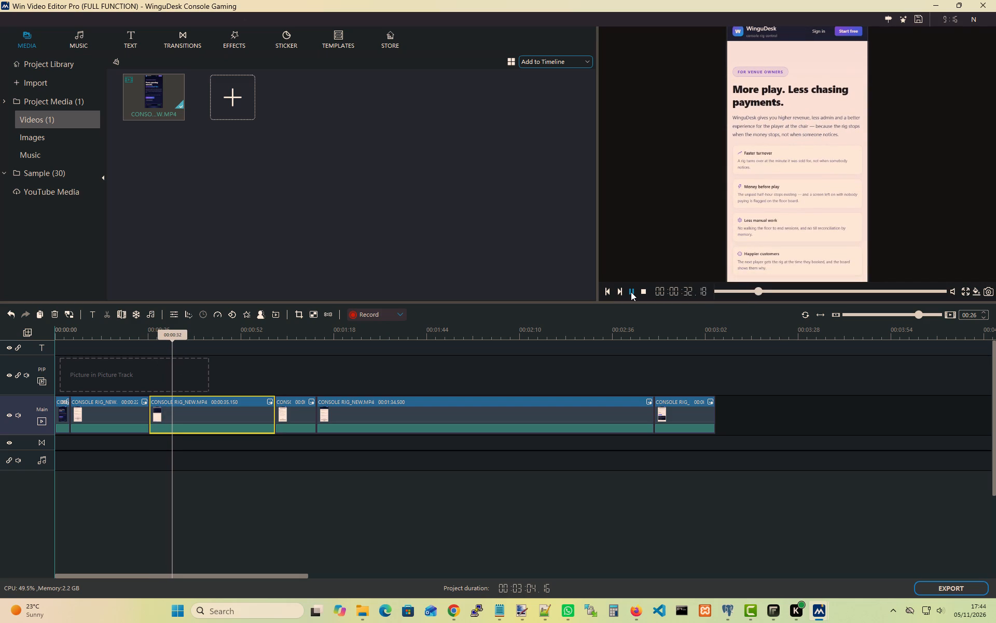
pyautogui.click(631, 292)
pyautogui.click(631, 292)
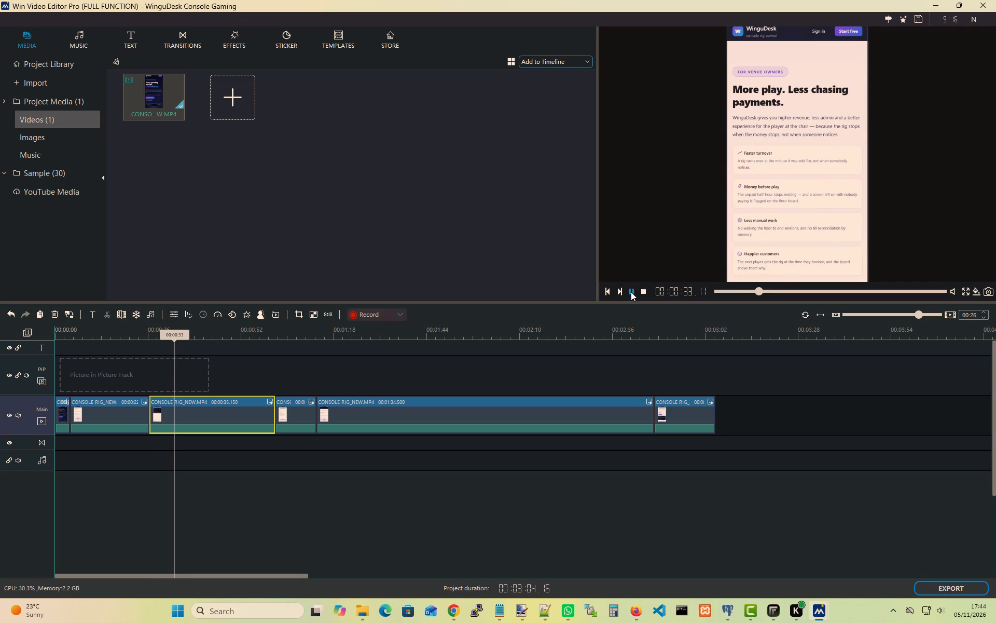
pyautogui.click(631, 292)
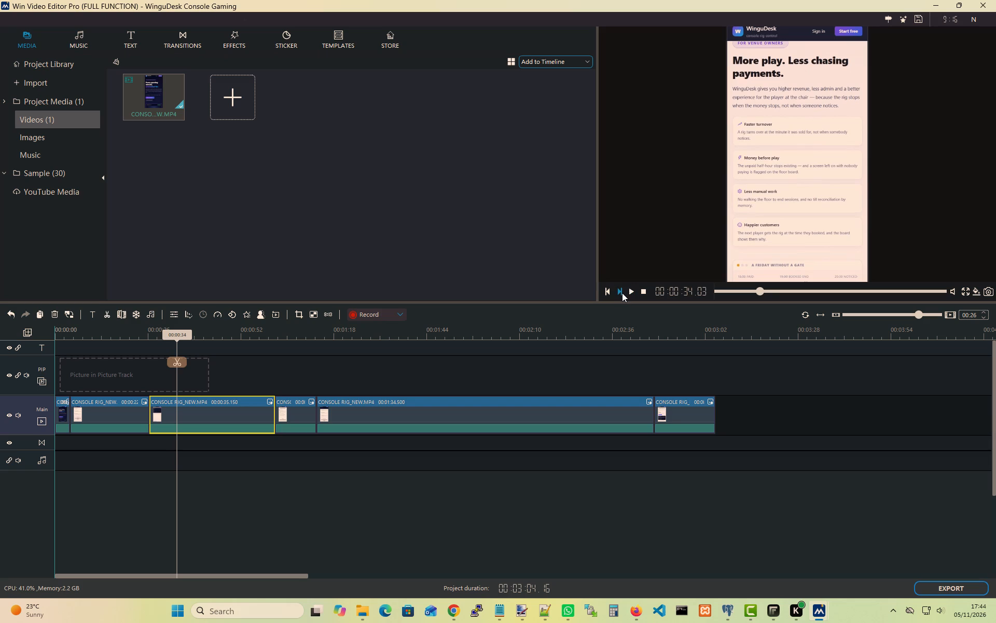
pyautogui.click(175, 335)
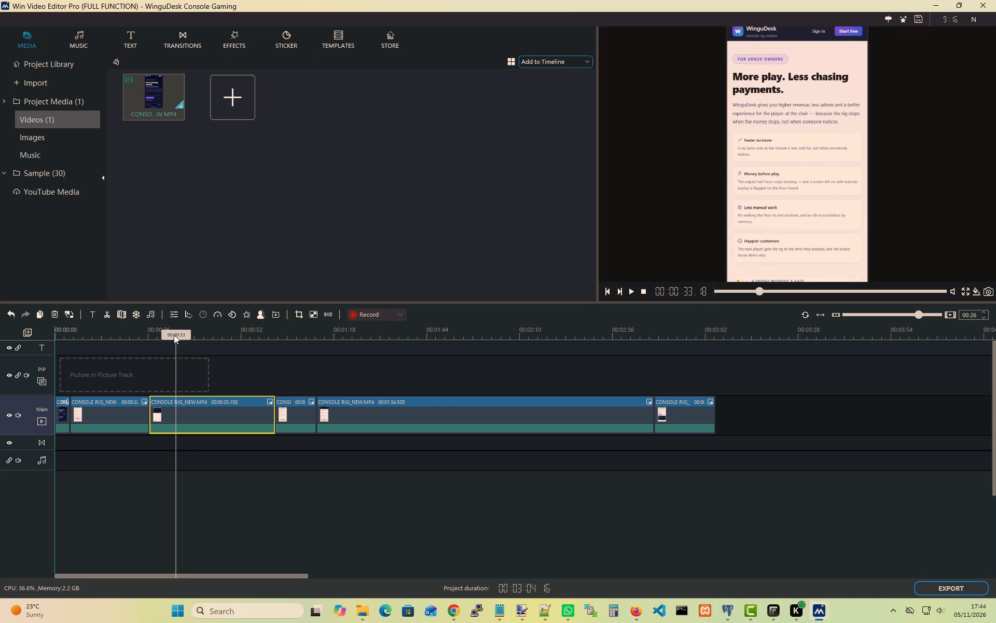
pyautogui.click(166, 403)
pyautogui.click(175, 363)
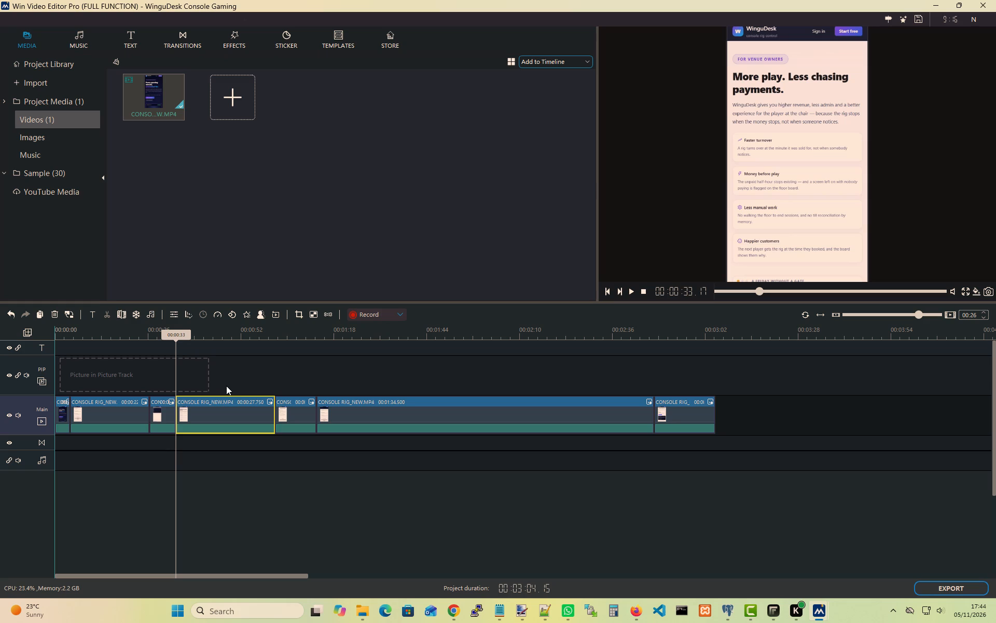
# Replay the short main-track segment between about 00:00:26 and 00:00:33, and delete it from the track.
pyautogui.click(165, 413)
pyautogui.moveTo(175, 334); pyautogui.dragTo(145, 334)
pyautogui.click(633, 294)
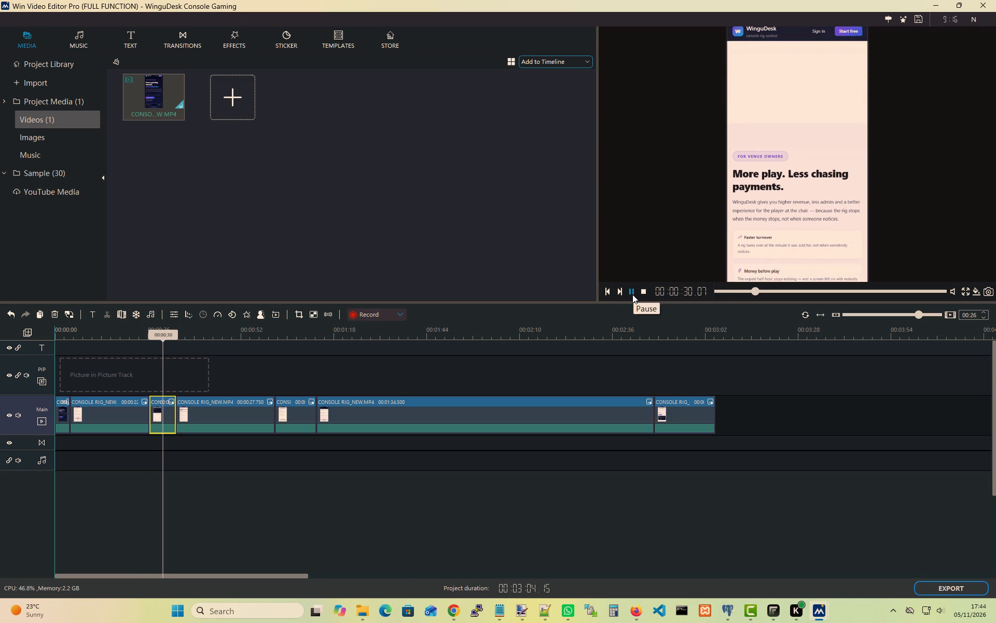
pyautogui.click(632, 294)
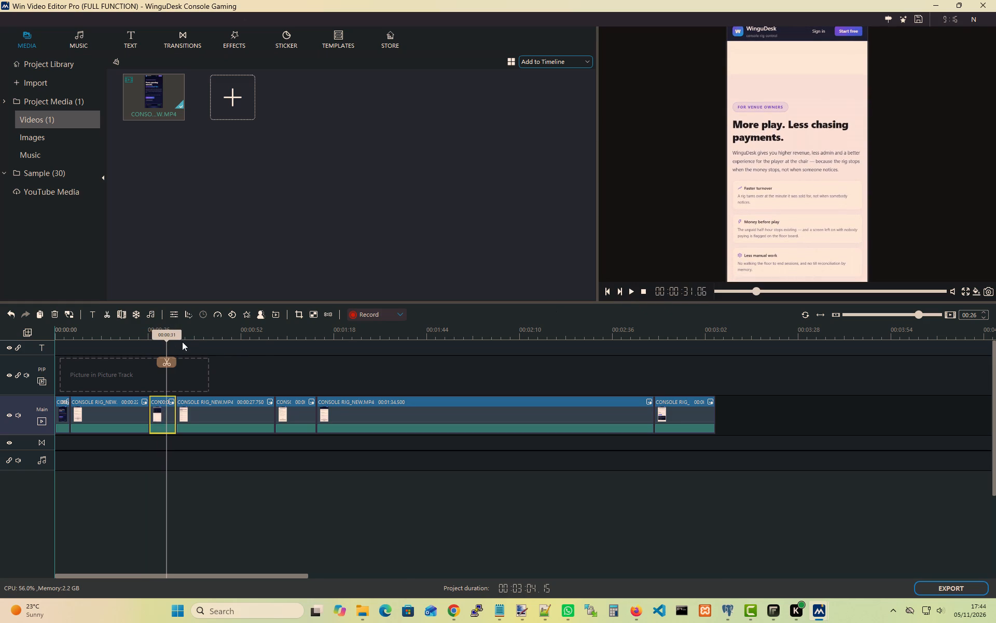
pyautogui.click(156, 425)
pyautogui.press('Delete')
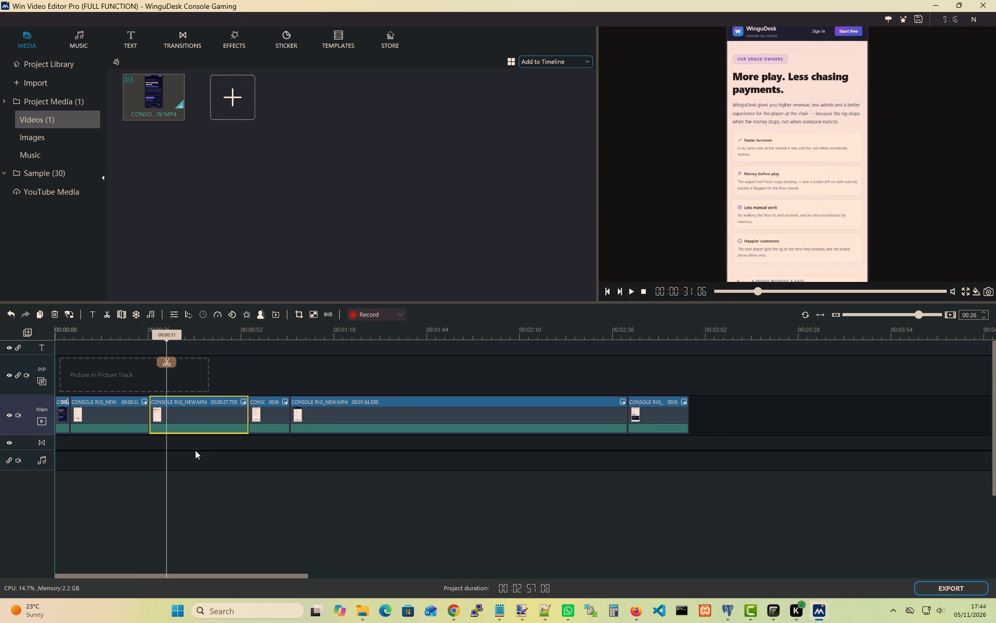
# Play the sequence from about 00:00:20 to review the join at about 00:00:26.
pyautogui.moveTo(150, 334); pyautogui.dragTo(125, 334)
pyautogui.click(631, 295)
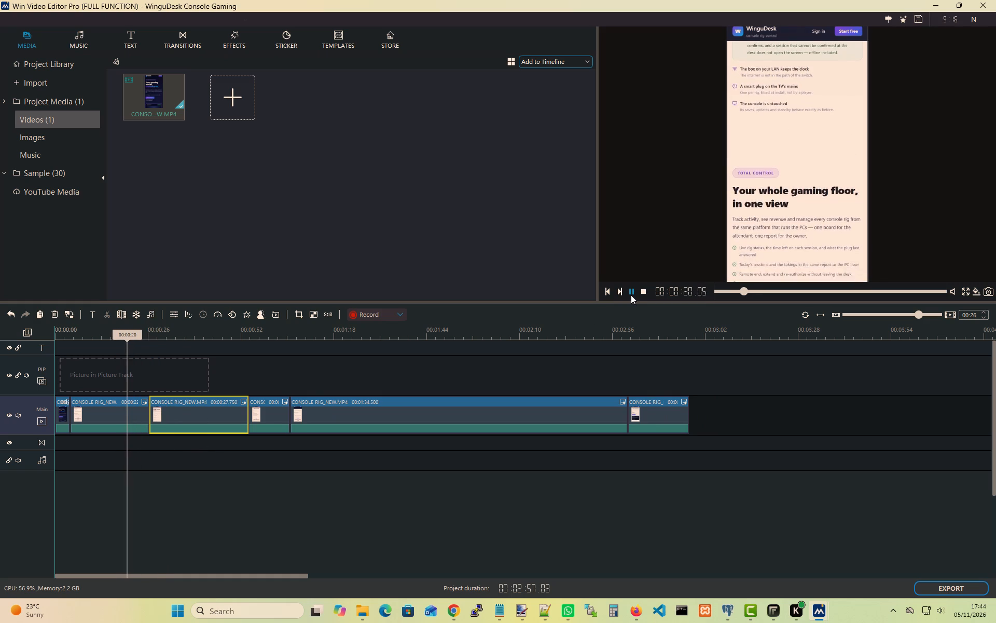
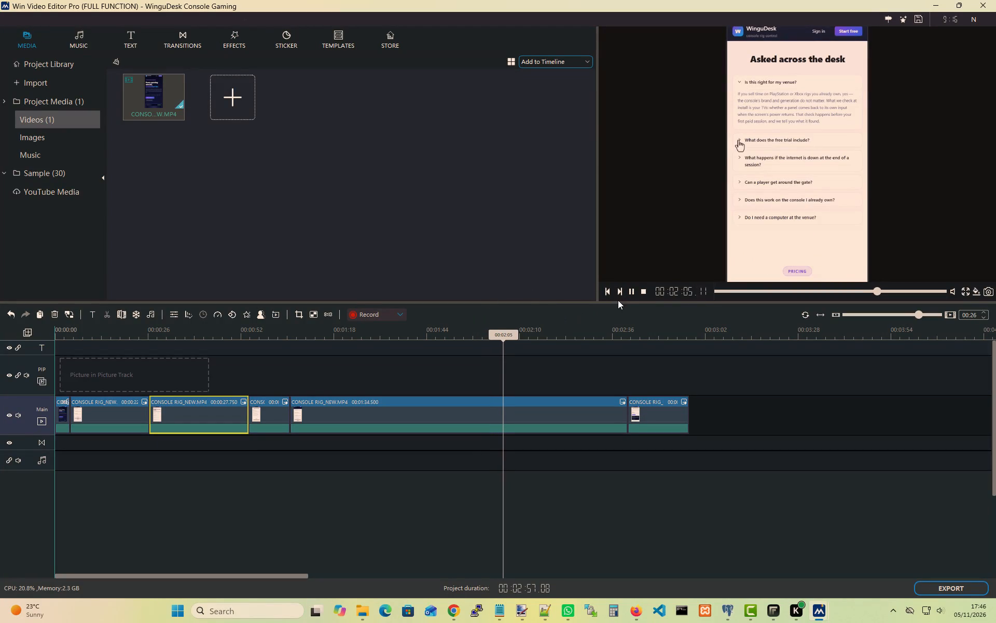
# Stop the playback and delete the long 00:01:34.500 main-track clip containing the Asked across the desk section.
pyautogui.click(631, 294)
pyautogui.click(564, 405)
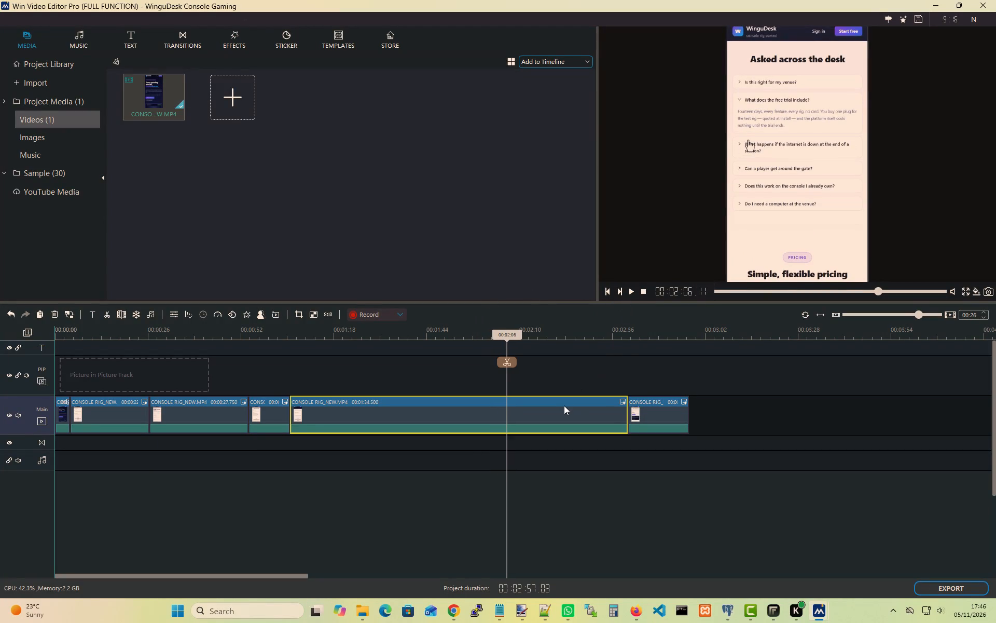
pyautogui.press('Delete')
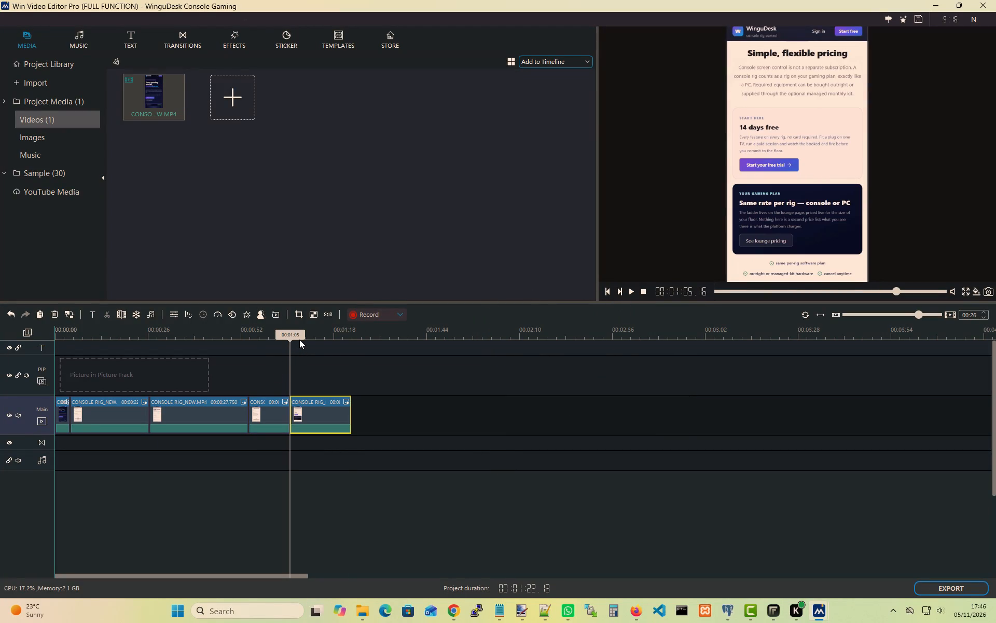
# Play the shortened sequence from the very beginning to review the whole edit.
pyautogui.moveTo(297, 335); pyautogui.dragTo(48, 340)
pyautogui.click(630, 294)
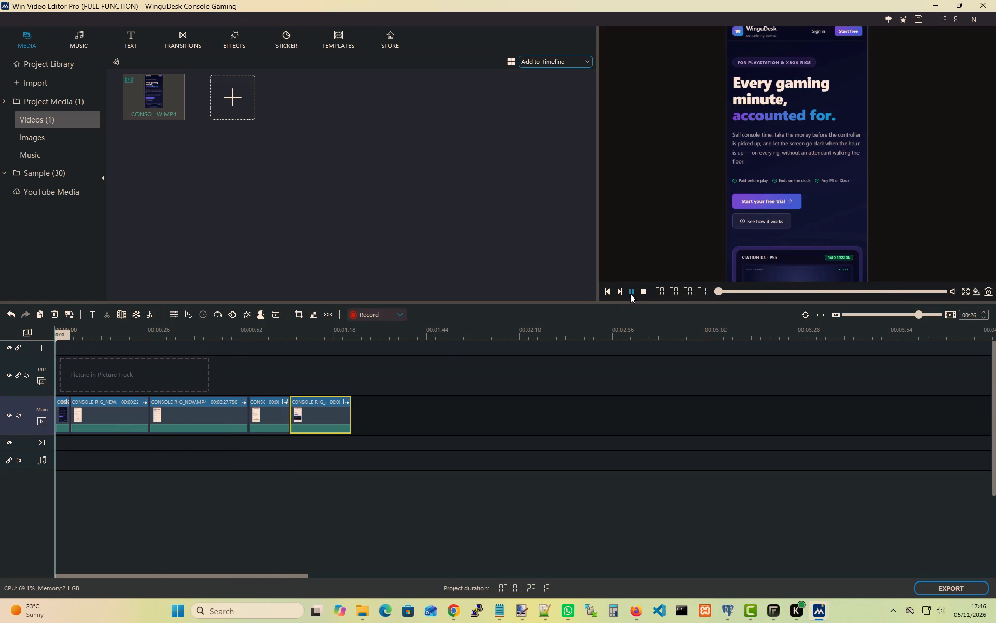
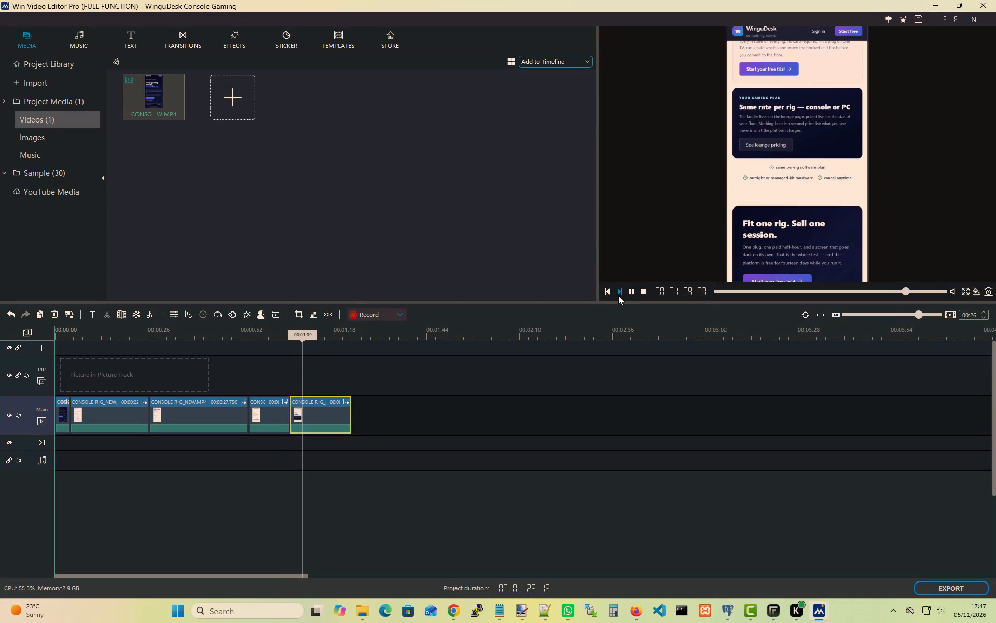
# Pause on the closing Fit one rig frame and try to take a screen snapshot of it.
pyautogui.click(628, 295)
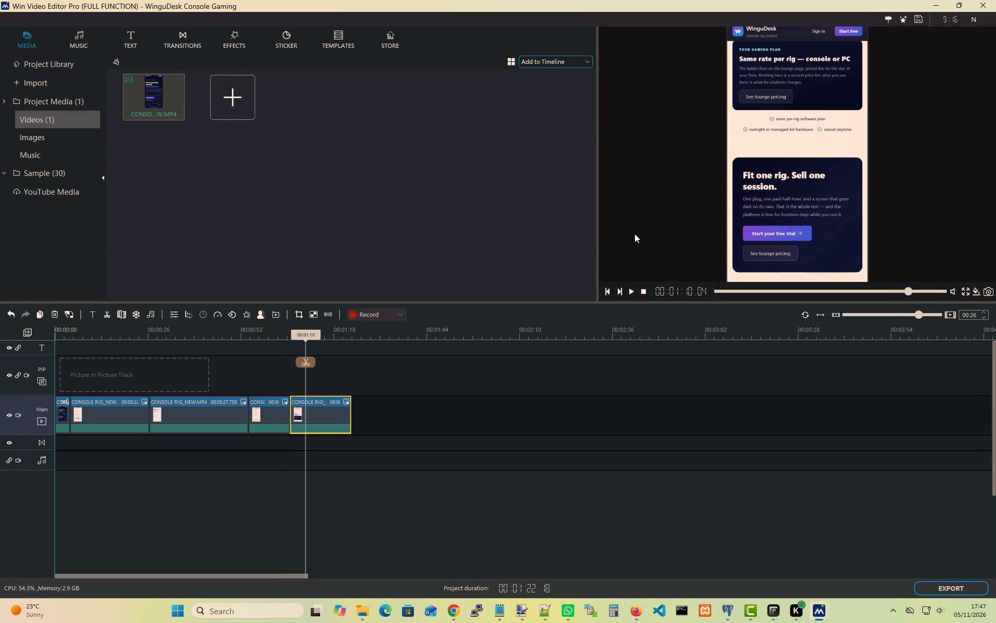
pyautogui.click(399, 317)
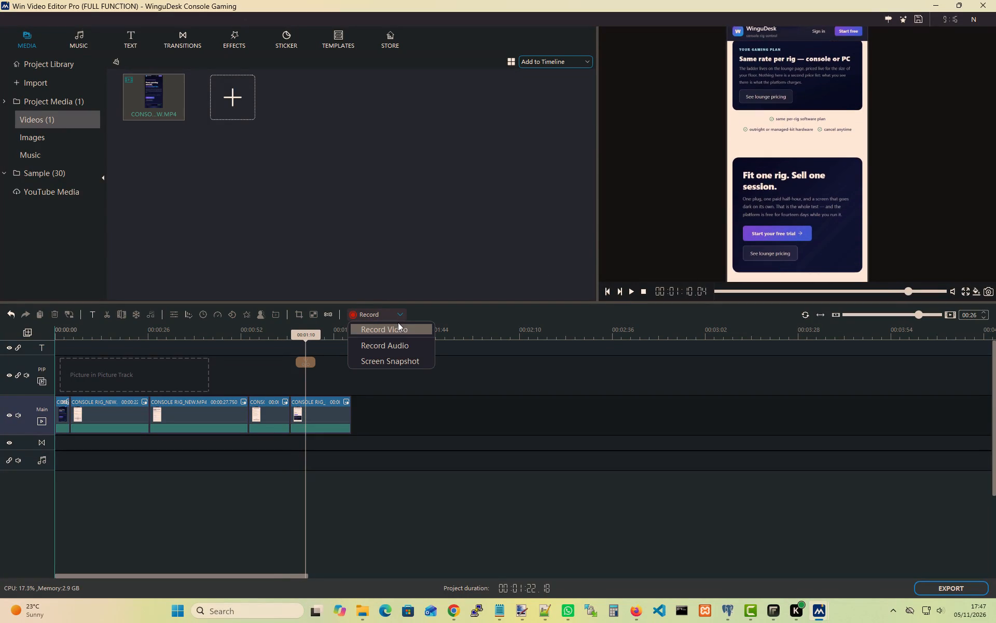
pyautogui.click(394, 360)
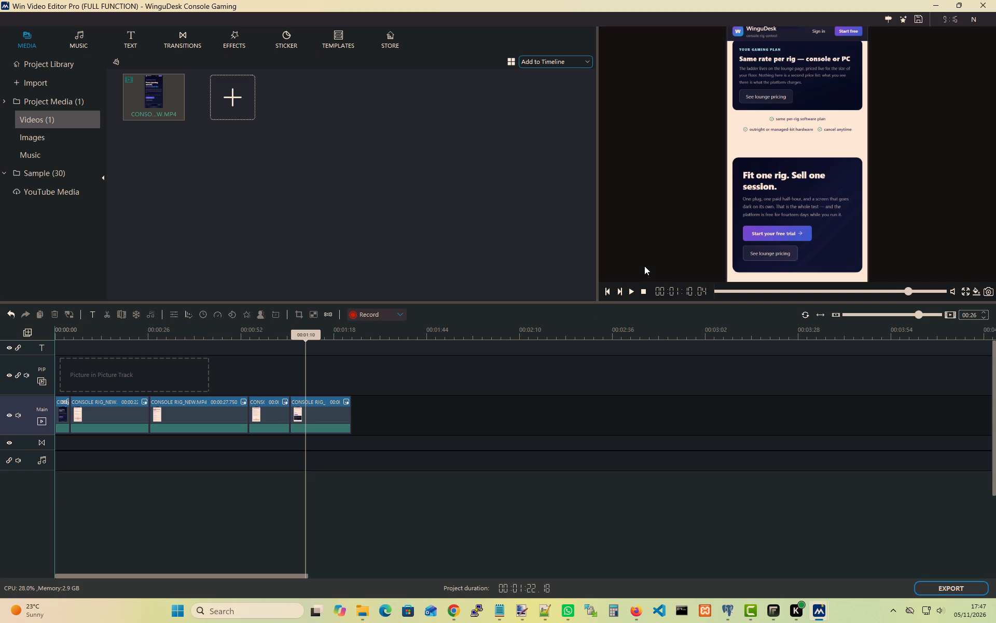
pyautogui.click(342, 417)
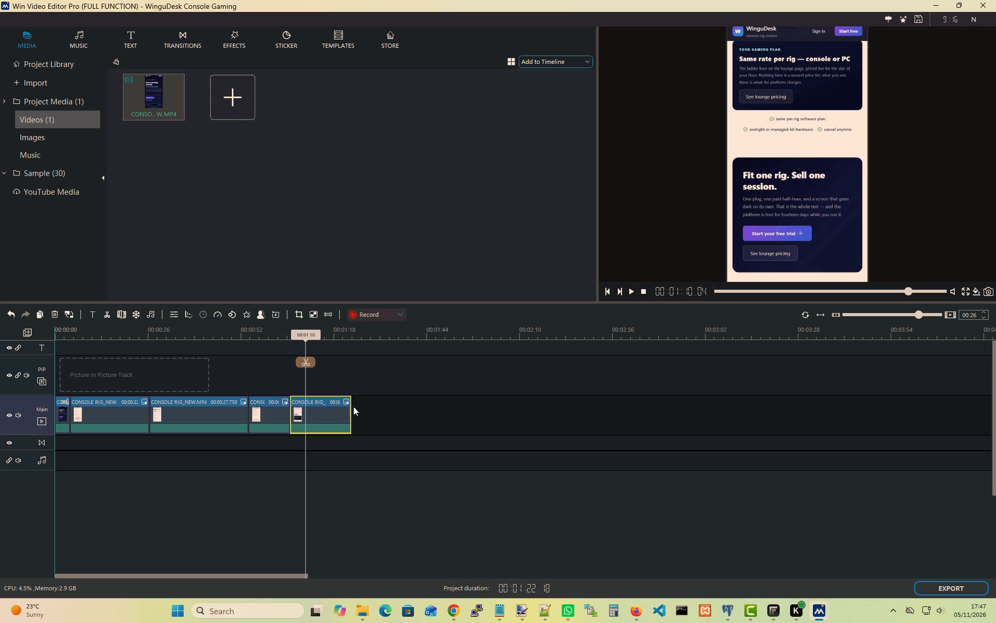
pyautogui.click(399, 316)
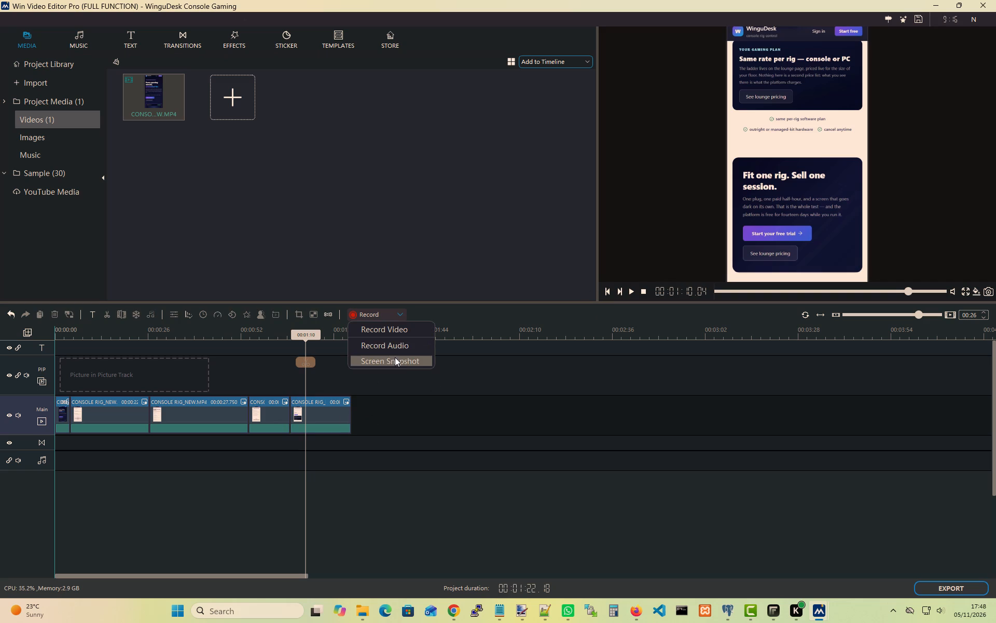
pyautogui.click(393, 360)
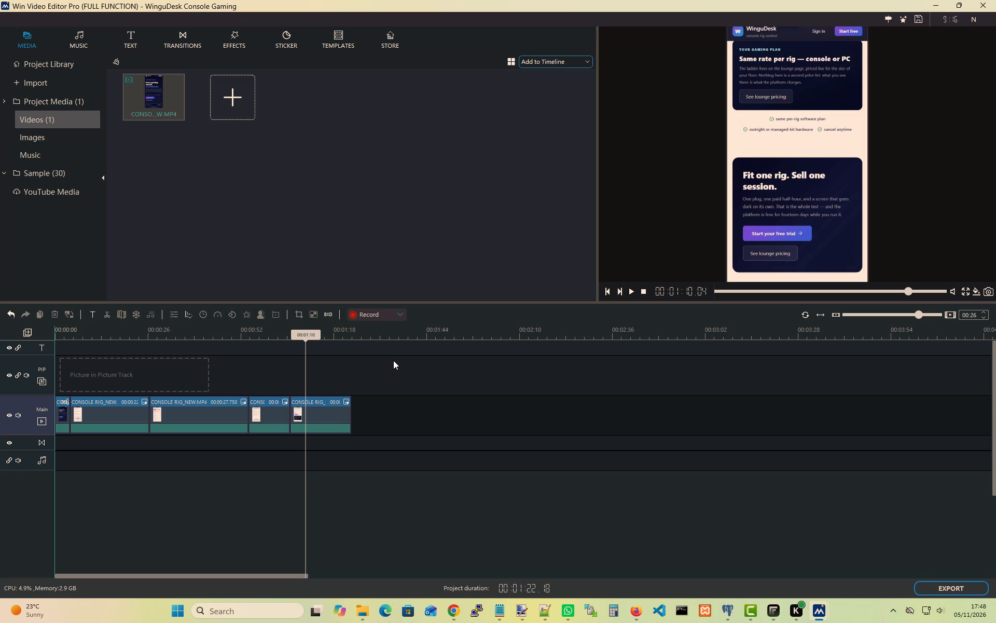
# Play a short stretch of the closing Fit one rig section and pause near 00:01:14.
pyautogui.click(632, 294)
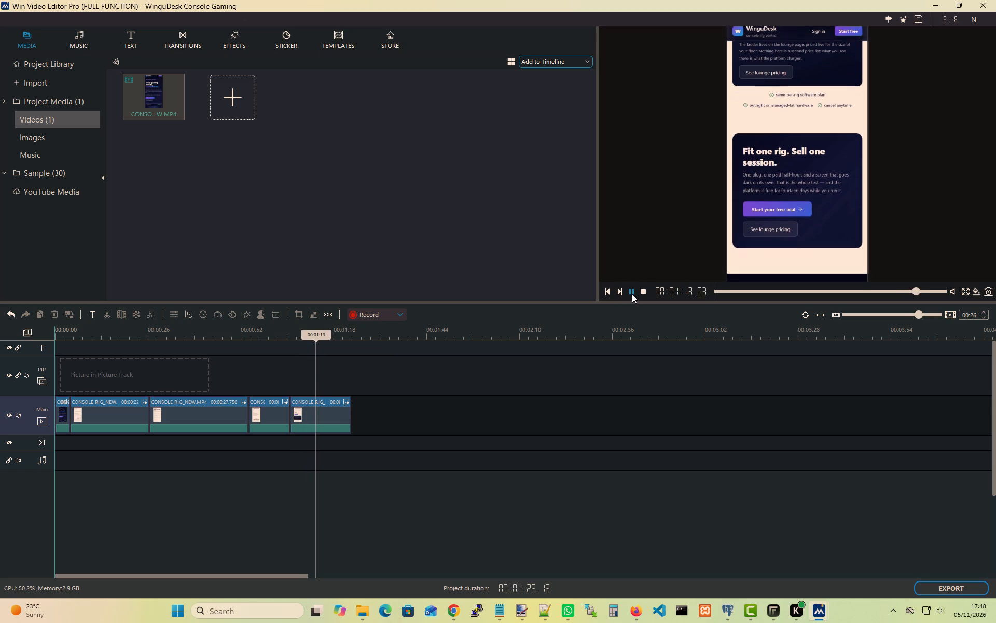
pyautogui.click(632, 294)
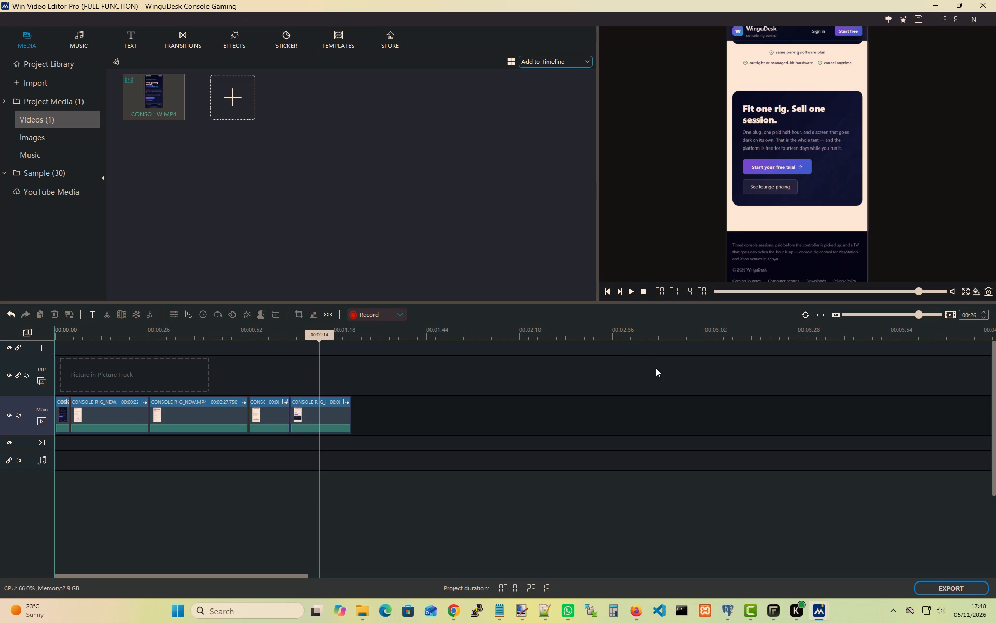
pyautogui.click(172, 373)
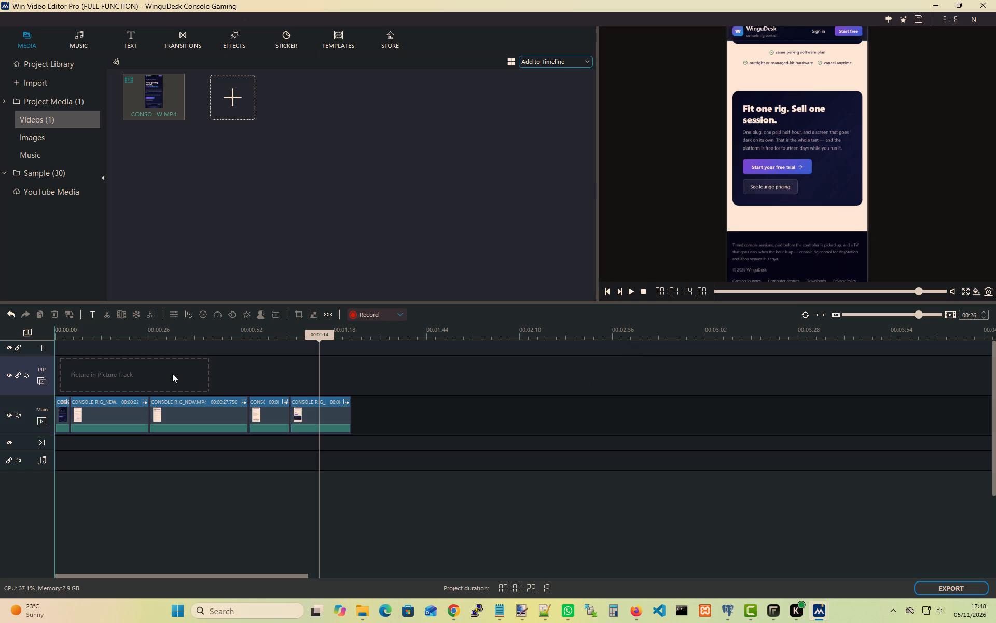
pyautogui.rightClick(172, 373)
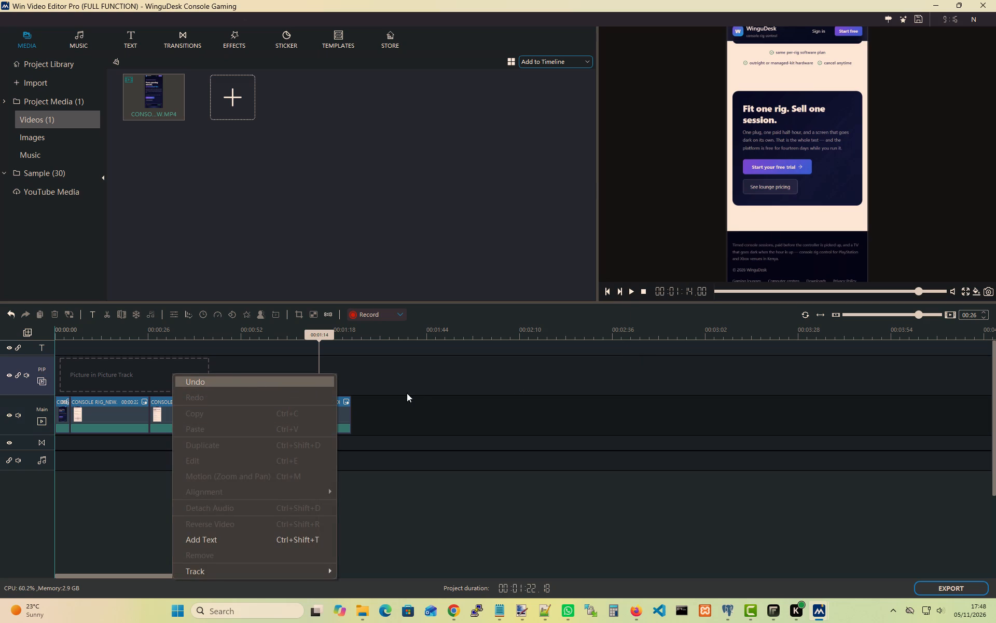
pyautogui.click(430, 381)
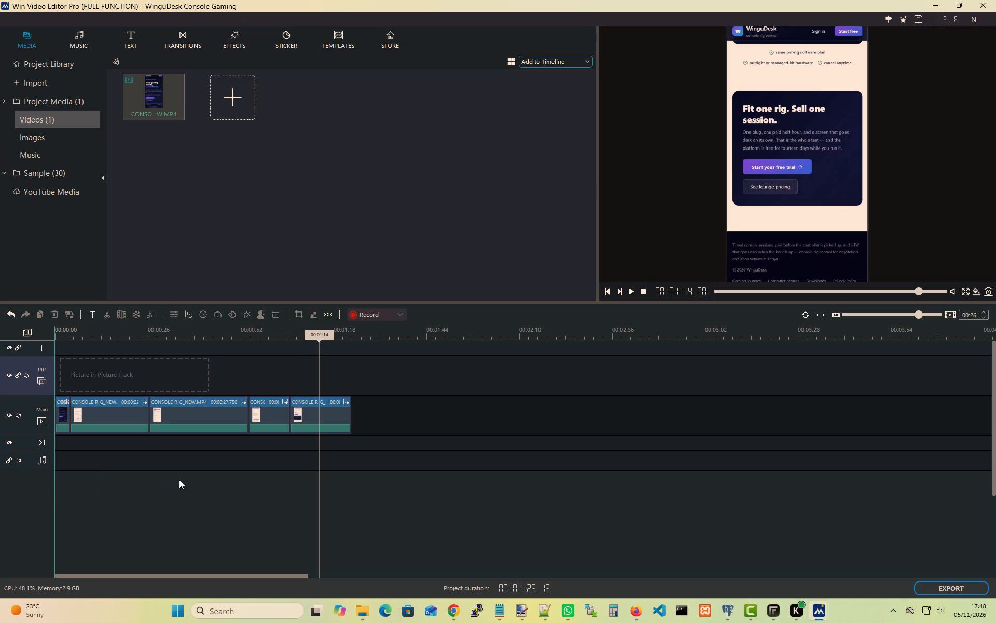
# Scrub back and forth between the end and the start of the shortened sequence to check the edit.
pyautogui.moveTo(319, 334); pyautogui.dragTo(354, 339)
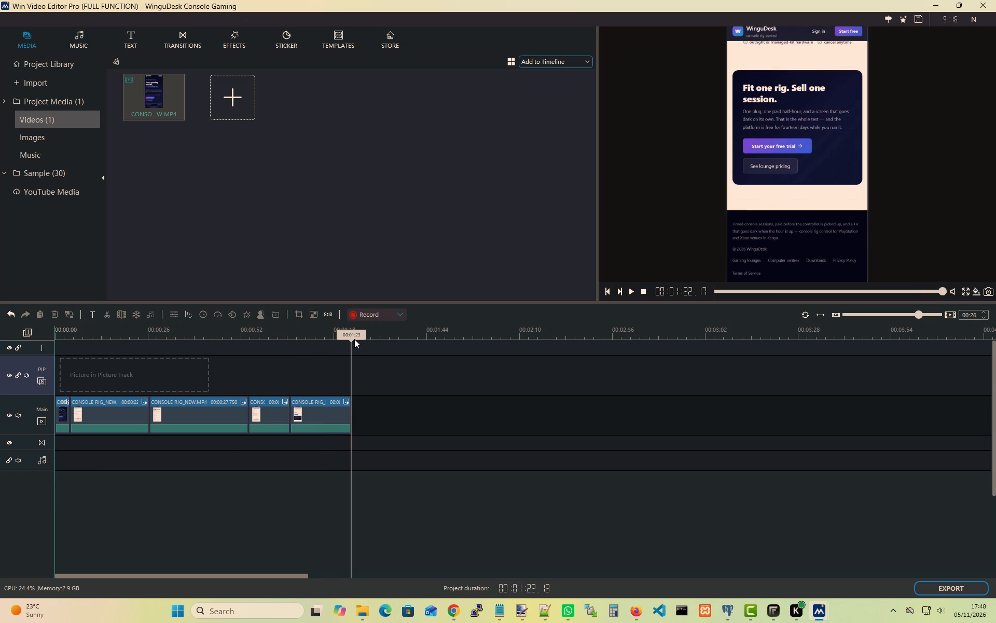
pyautogui.moveTo(354, 339); pyautogui.dragTo(368, 340)
pyautogui.moveTo(368, 340); pyautogui.dragTo(363, 349)
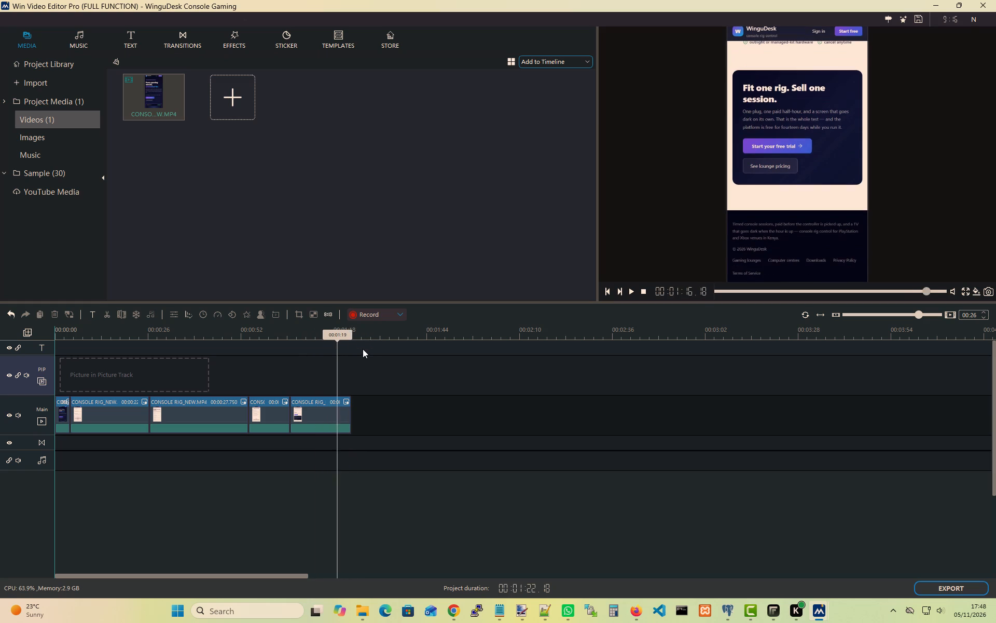
pyautogui.moveTo(363, 349); pyautogui.dragTo(368, 350)
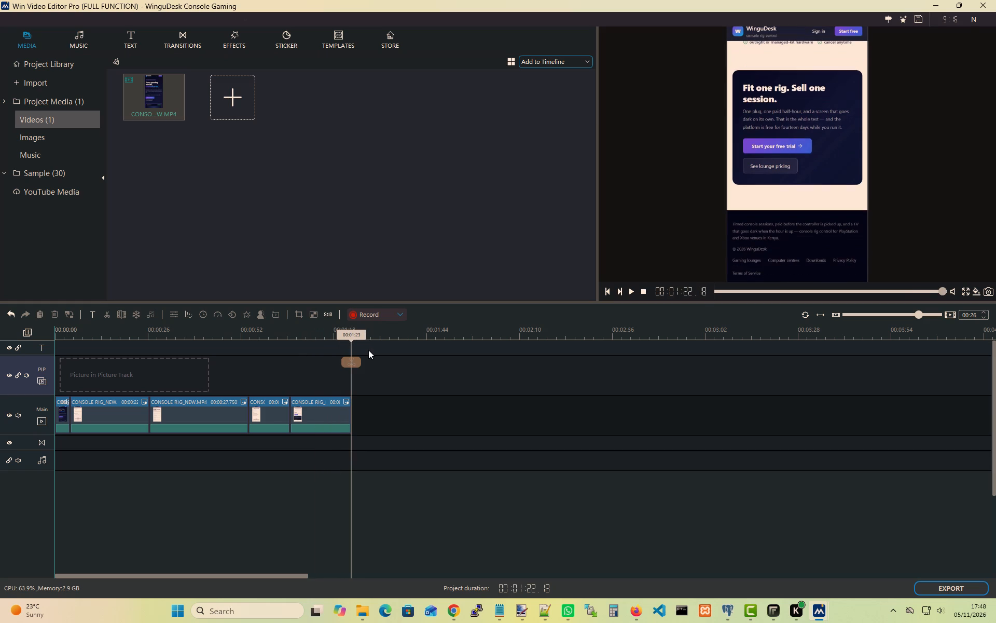
pyautogui.moveTo(353, 333); pyautogui.dragTo(222, 334)
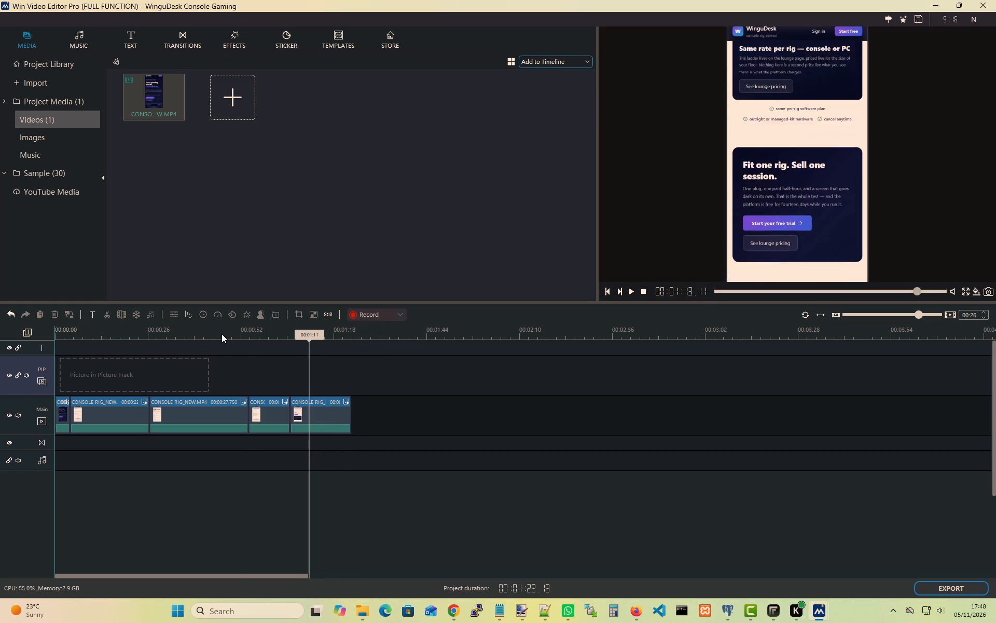
pyautogui.moveTo(222, 334); pyautogui.dragTo(47, 347)
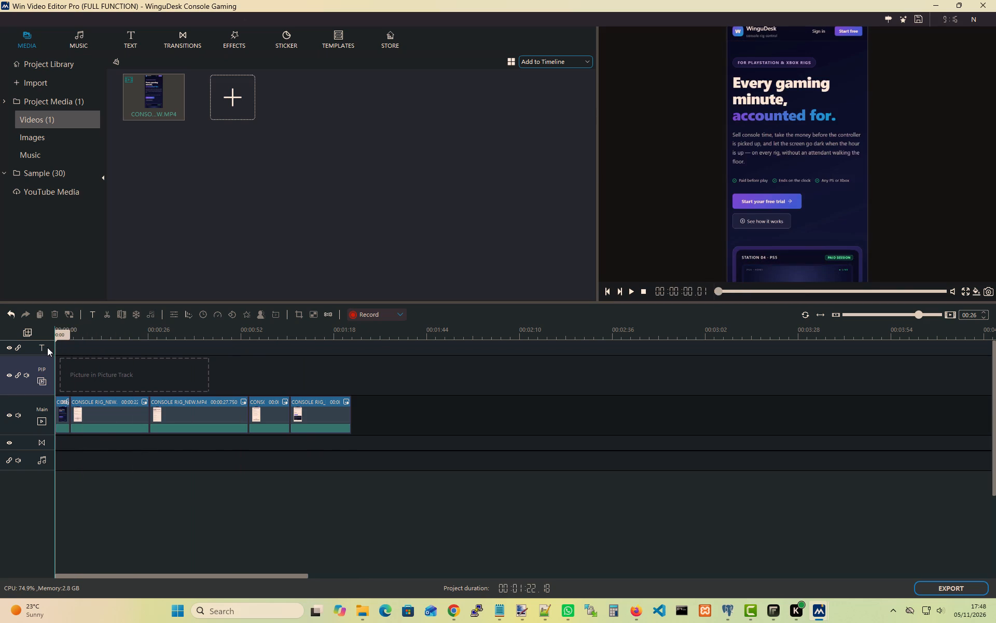
pyautogui.moveTo(47, 347); pyautogui.dragTo(364, 360)
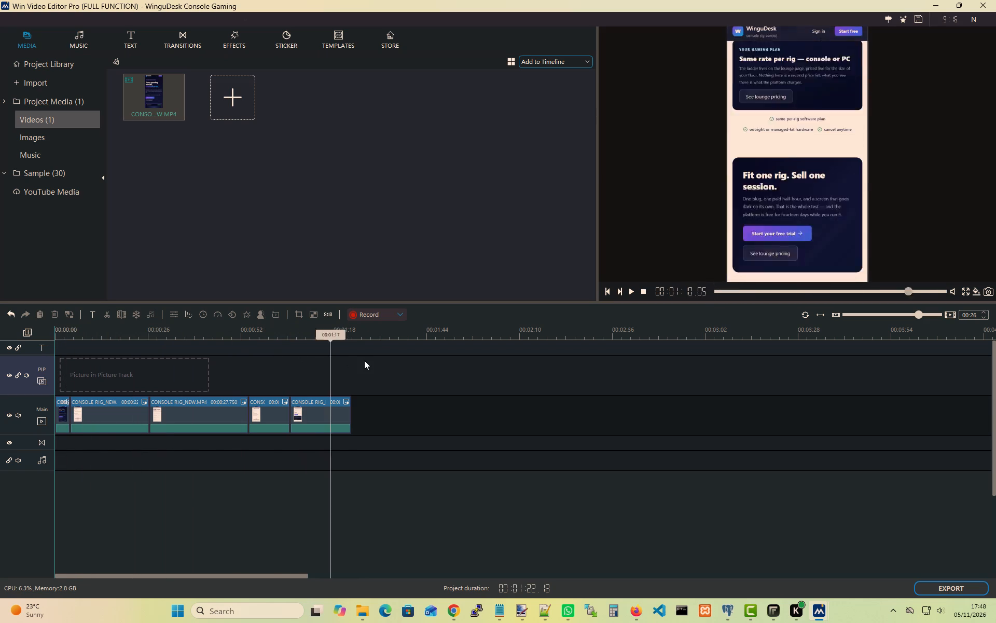
pyautogui.moveTo(364, 360); pyautogui.dragTo(387, 360)
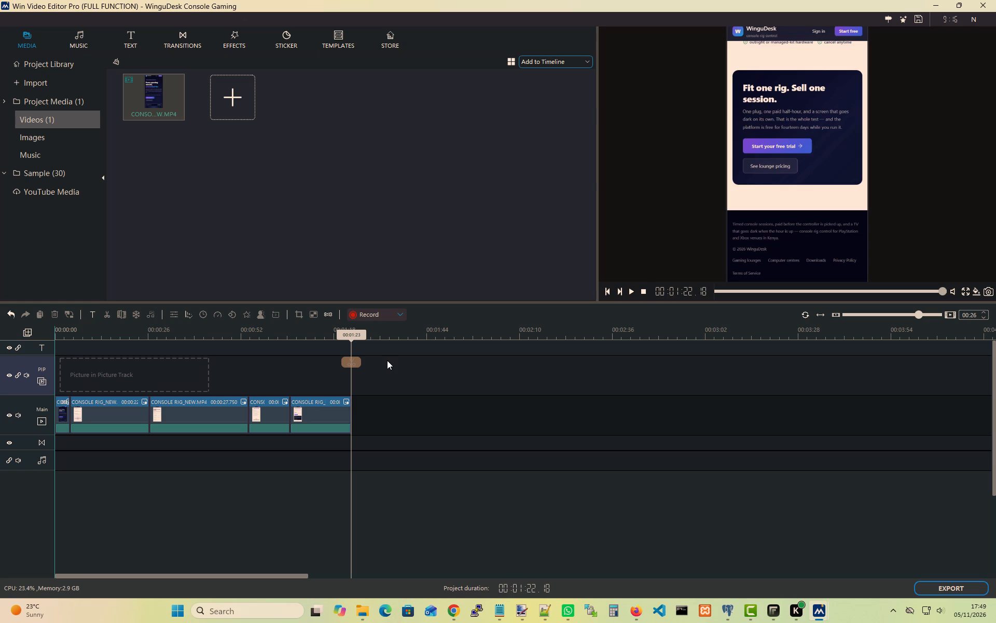
pyautogui.moveTo(355, 336); pyautogui.dragTo(228, 336)
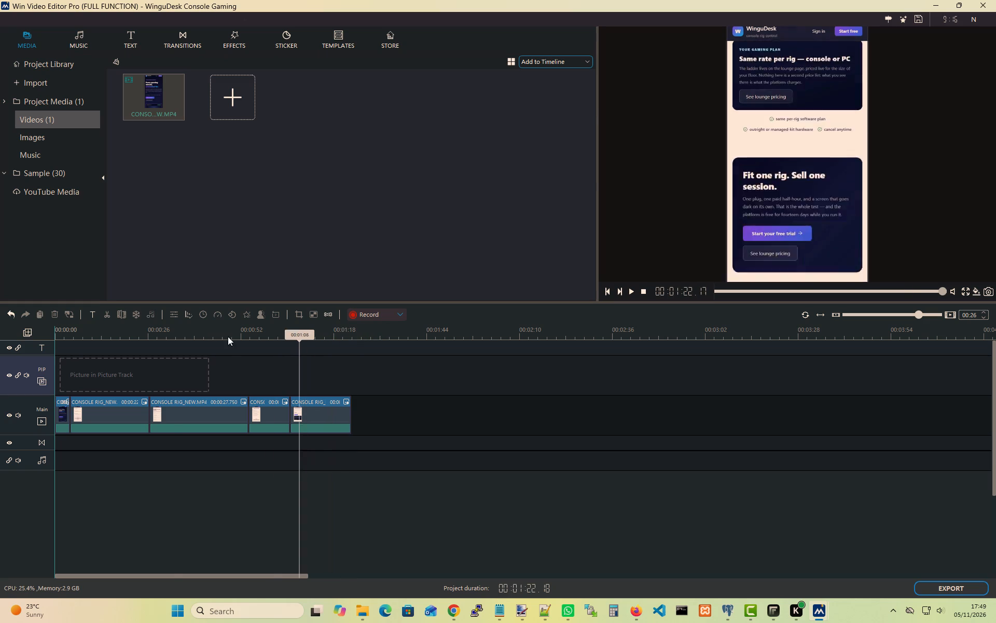
pyautogui.moveTo(228, 336); pyautogui.dragTo(51, 331)
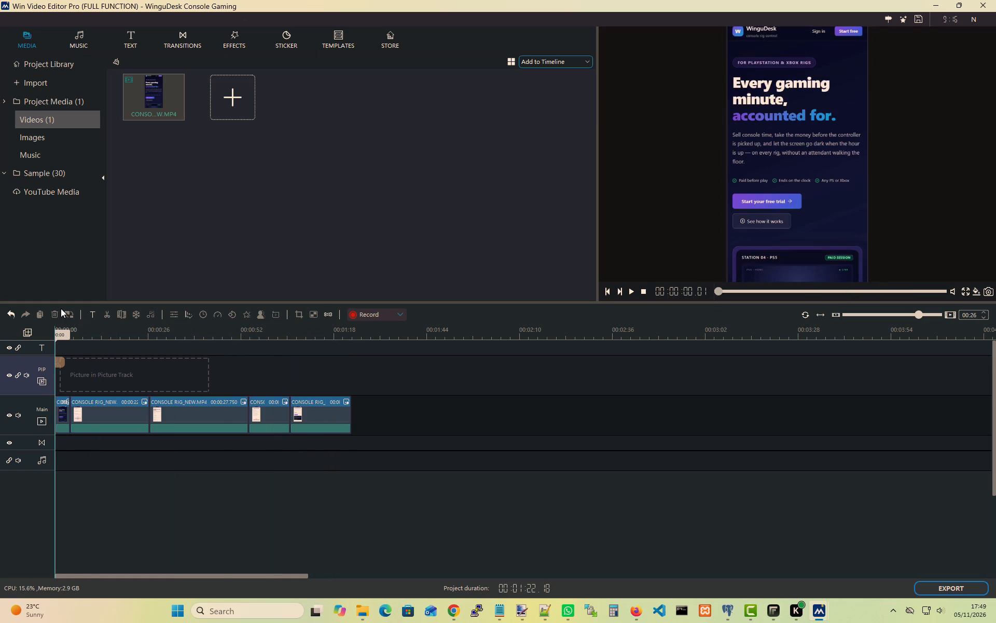
# Import the freepik-aquafina MP3 from the soundtrack folder on the Projects (D:) drive into the project media.
pyautogui.click(235, 108)
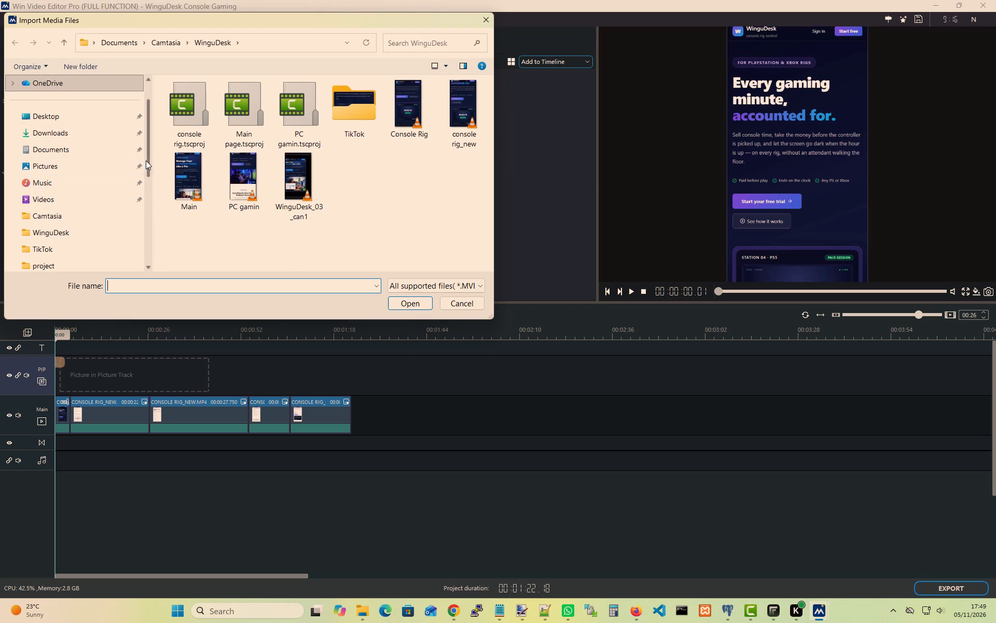
pyautogui.moveTo(147, 162); pyautogui.dragTo(146, 175)
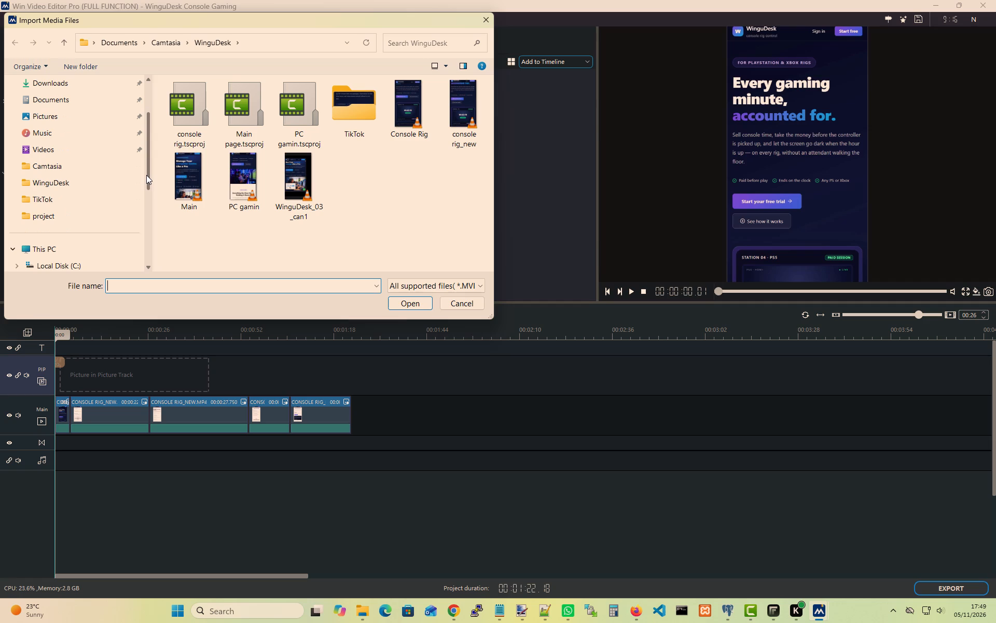
pyautogui.moveTo(146, 175); pyautogui.dragTo(147, 185)
pyautogui.moveTo(147, 185); pyautogui.dragTo(147, 213)
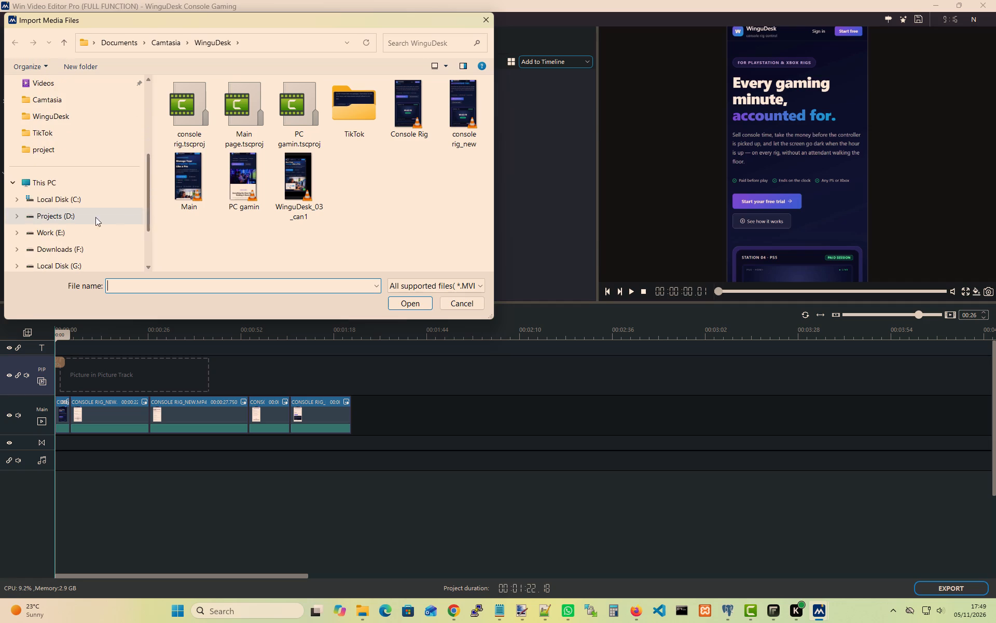
pyautogui.click(56, 214)
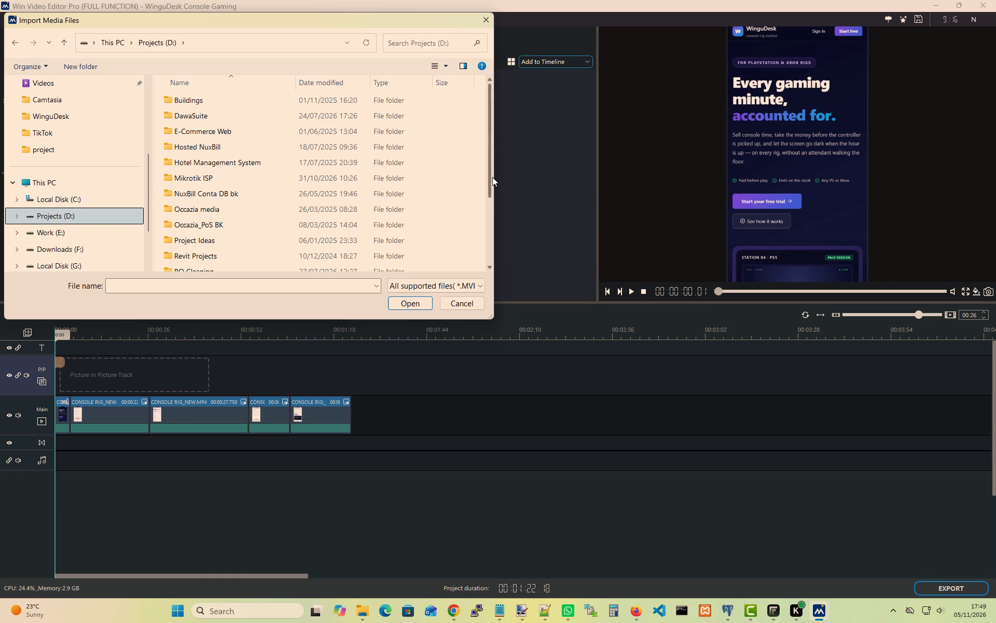
pyautogui.moveTo(489, 180); pyautogui.dragTo(483, 252)
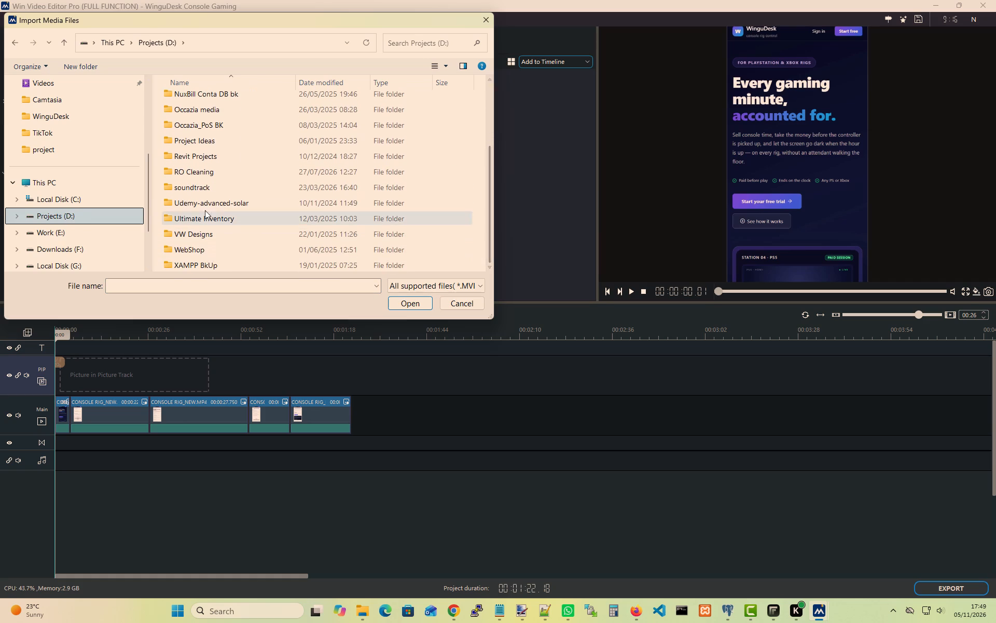
pyautogui.doubleClick(197, 190)
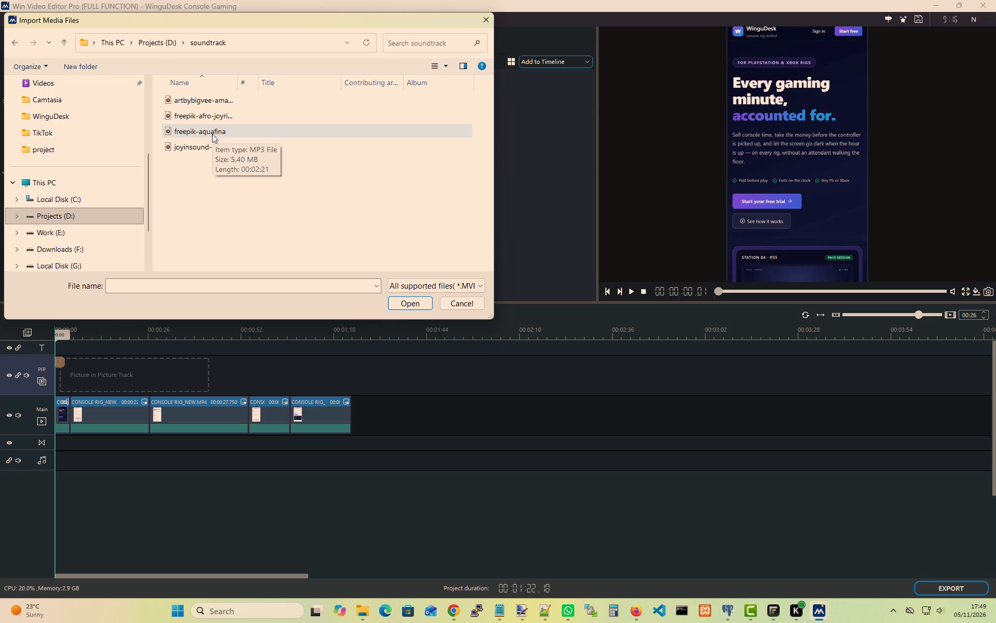
pyautogui.moveTo(212, 134); pyautogui.dragTo(168, 340)
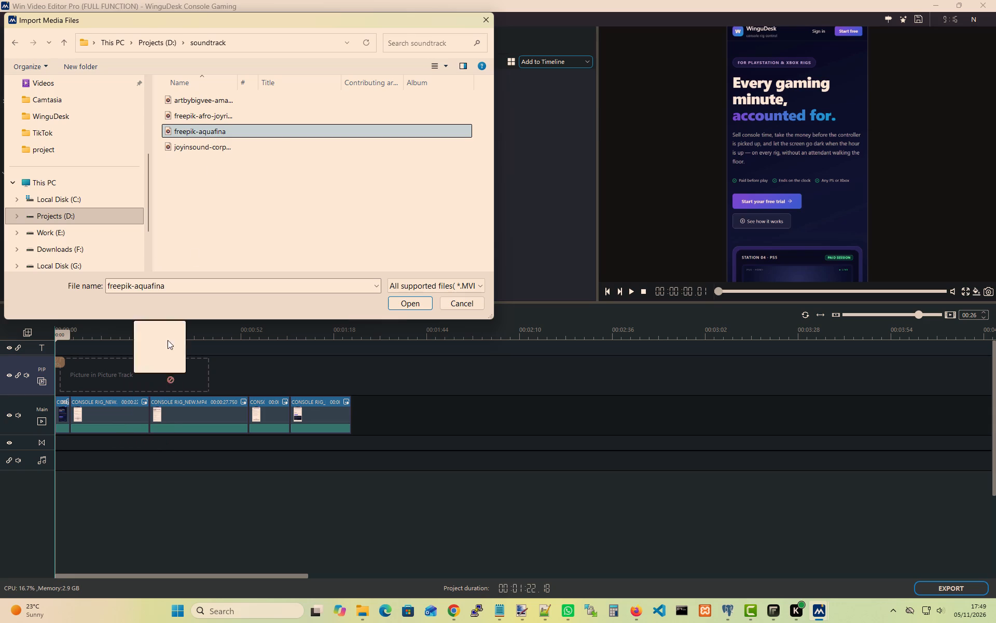
pyautogui.moveTo(168, 340); pyautogui.dragTo(114, 477)
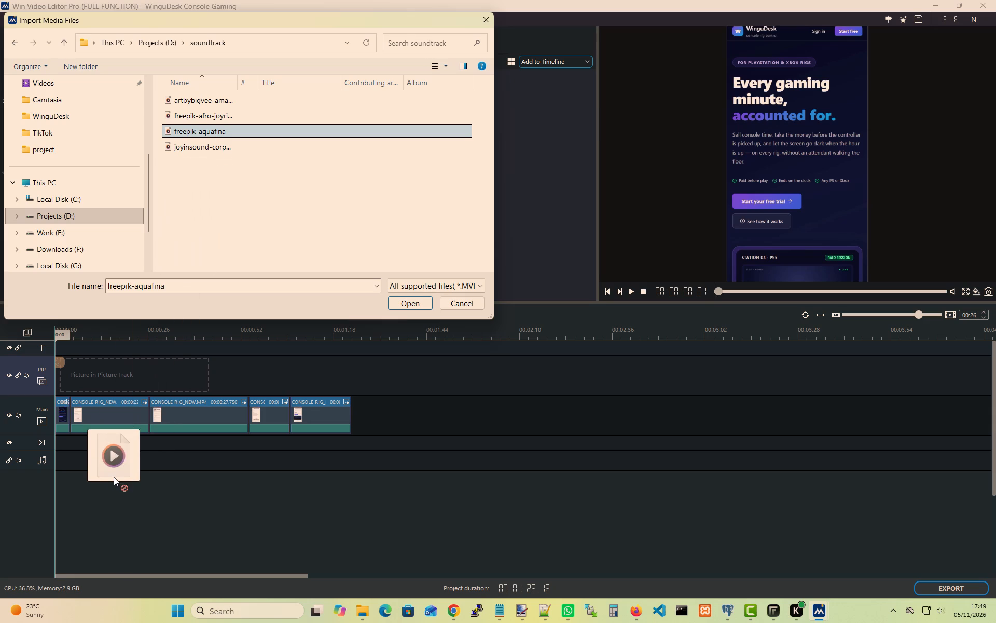
pyautogui.moveTo(114, 477); pyautogui.dragTo(262, 226)
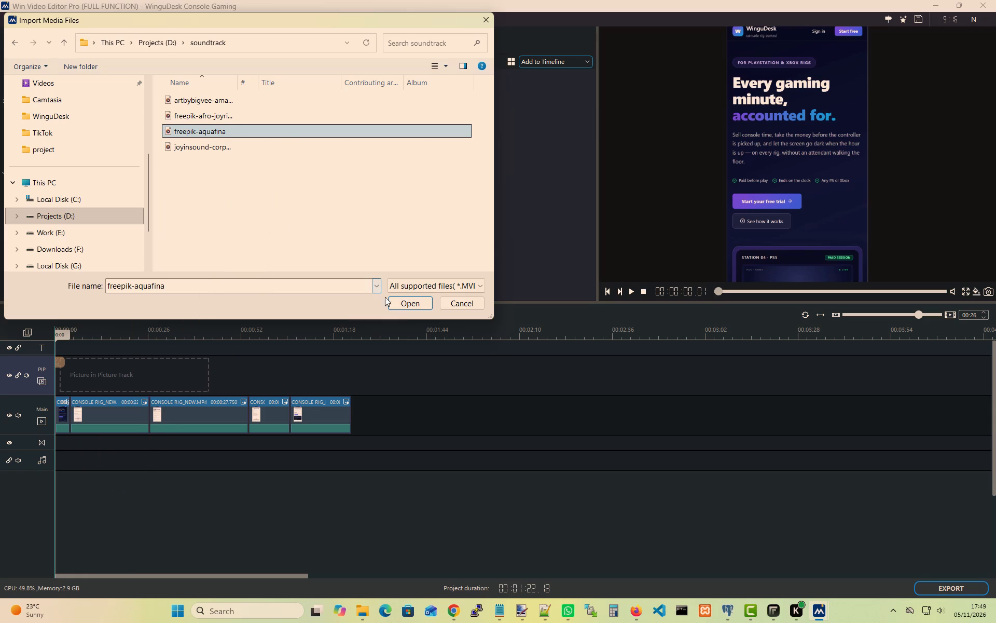
pyautogui.click(412, 305)
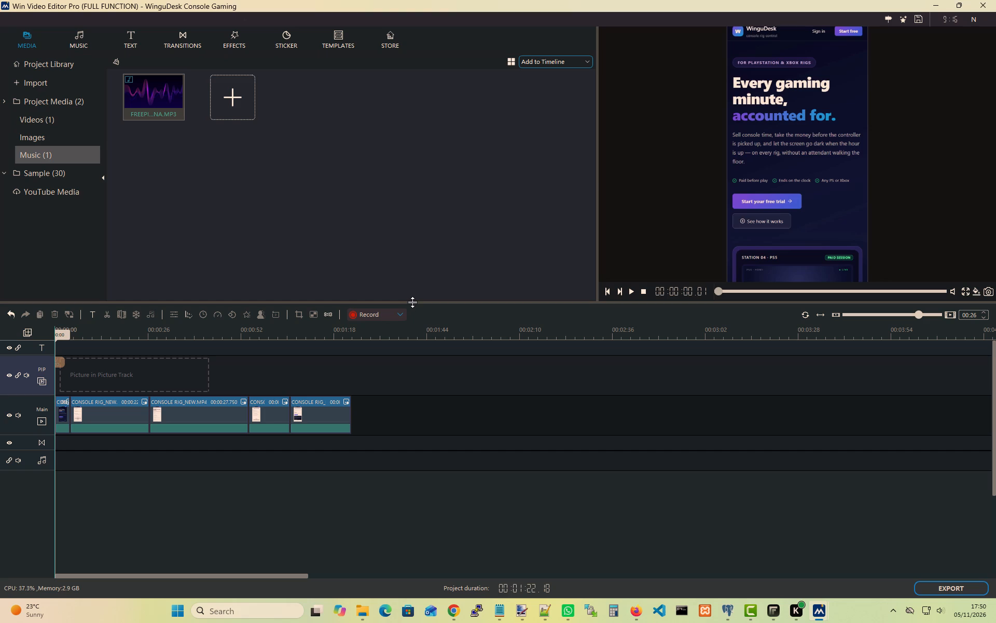
# Place the imported freepik-aquafina audio on the music track, starting at the very beginning of the timeline.
pyautogui.moveTo(152, 91); pyautogui.dragTo(146, 184)
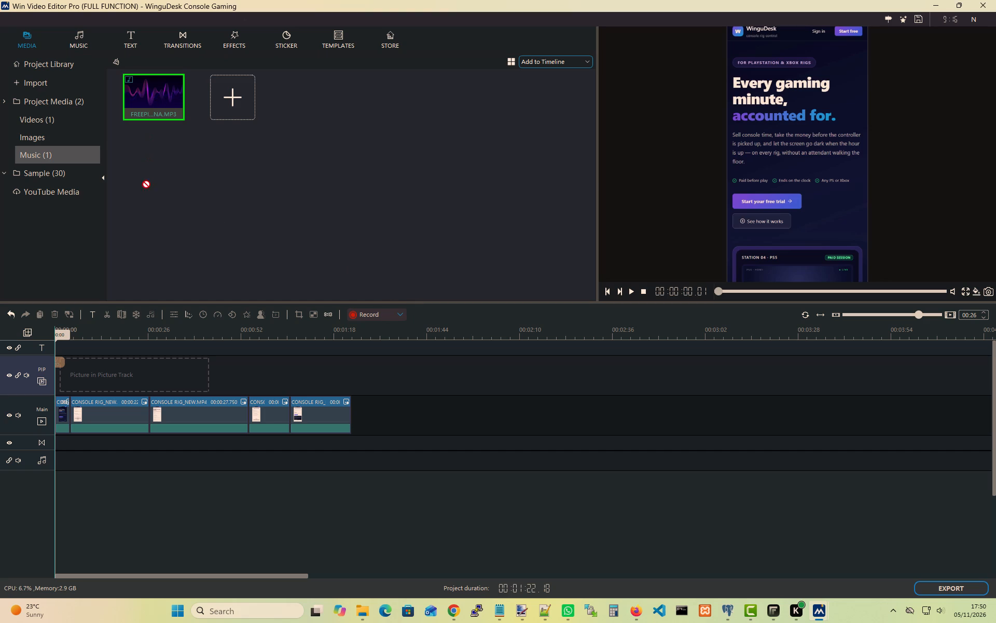
pyautogui.moveTo(146, 184); pyautogui.dragTo(94, 435)
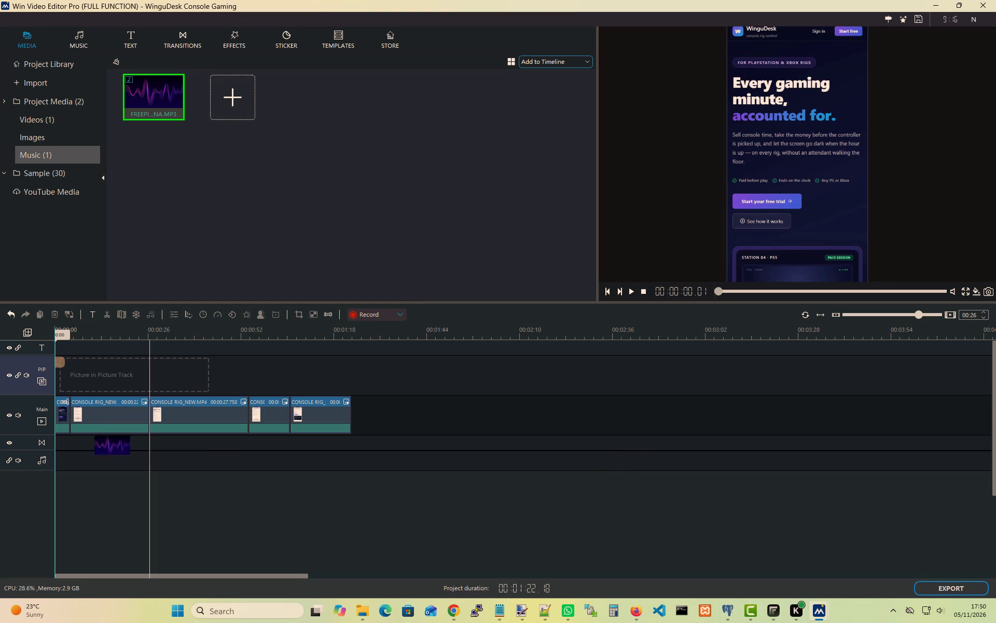
pyautogui.moveTo(94, 435); pyautogui.dragTo(53, 453)
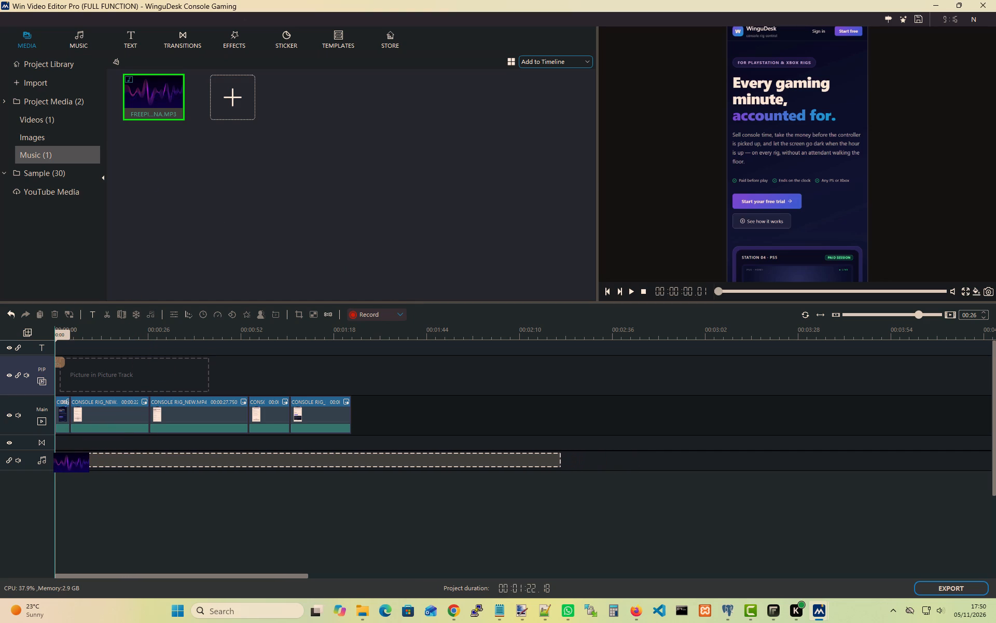
pyautogui.moveTo(53, 453); pyautogui.dragTo(51, 453)
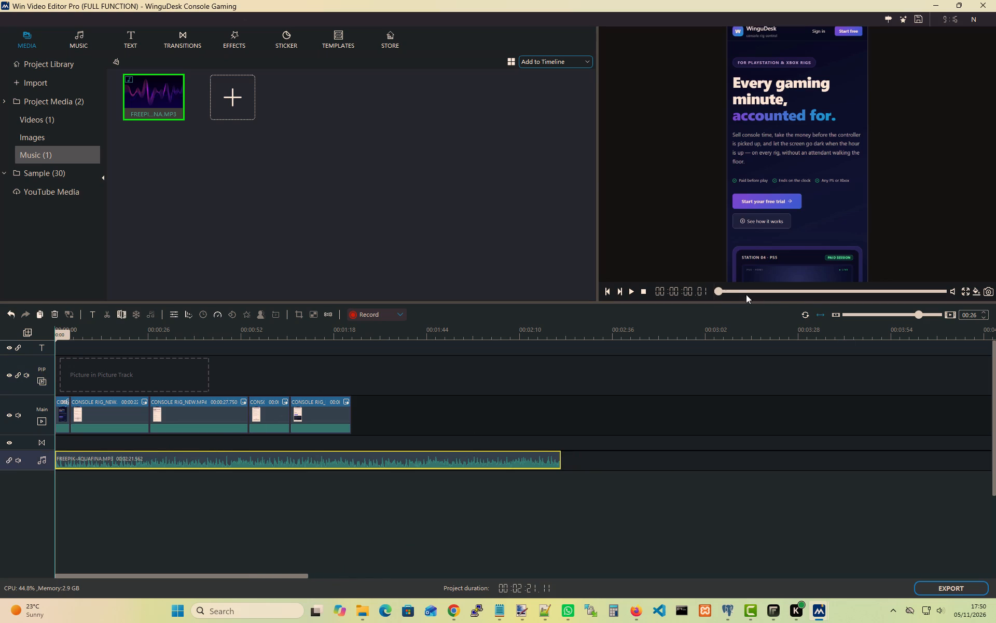
# Play the sequence from the beginning to check how the soundtrack fits the video.
pyautogui.moveTo(718, 291); pyautogui.dragTo(701, 291)
pyautogui.click(631, 290)
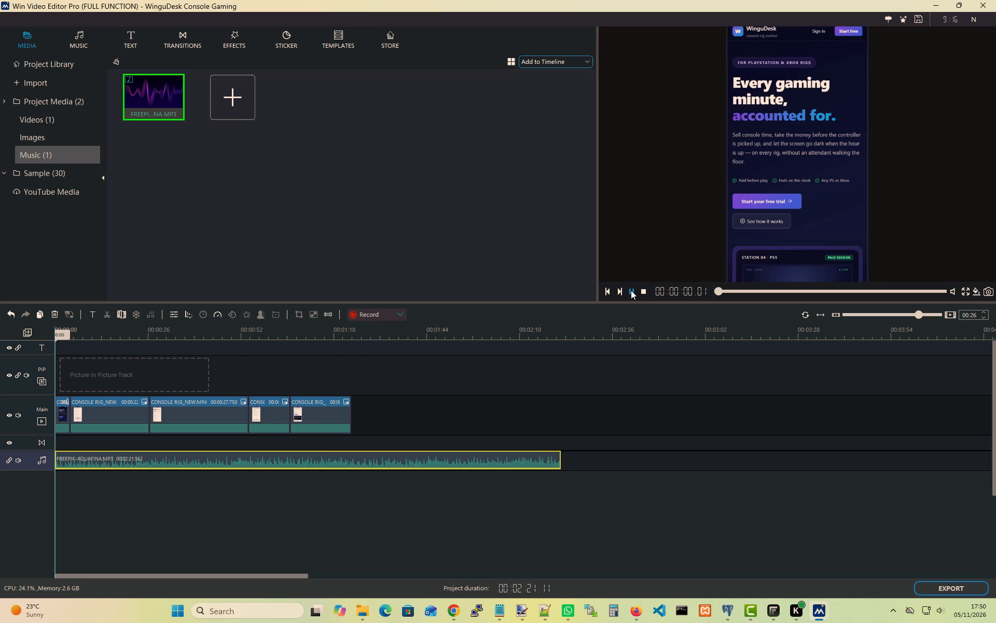
pyautogui.click(631, 290)
pyautogui.click(631, 290)
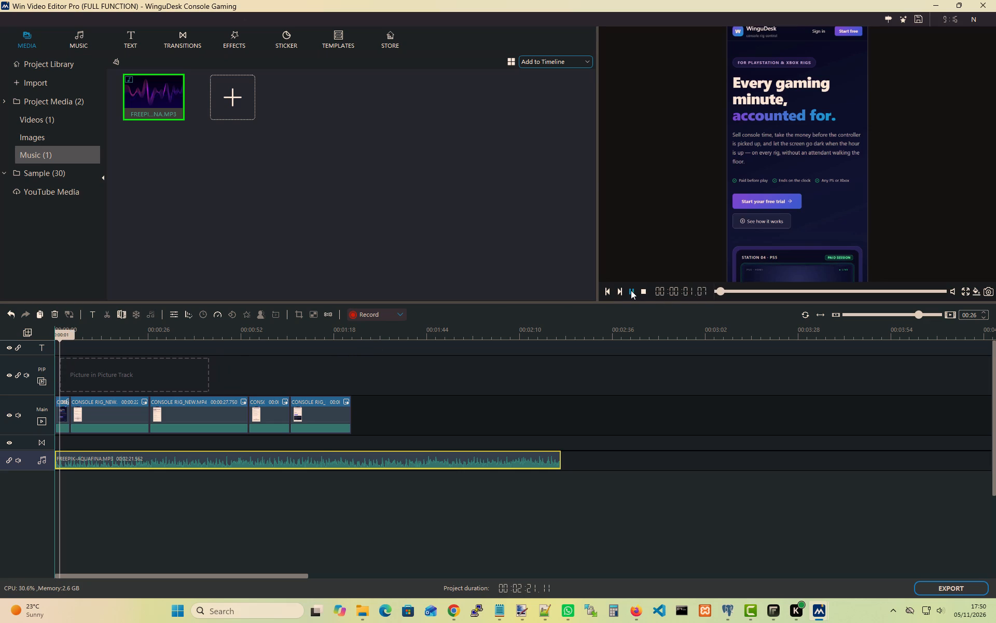
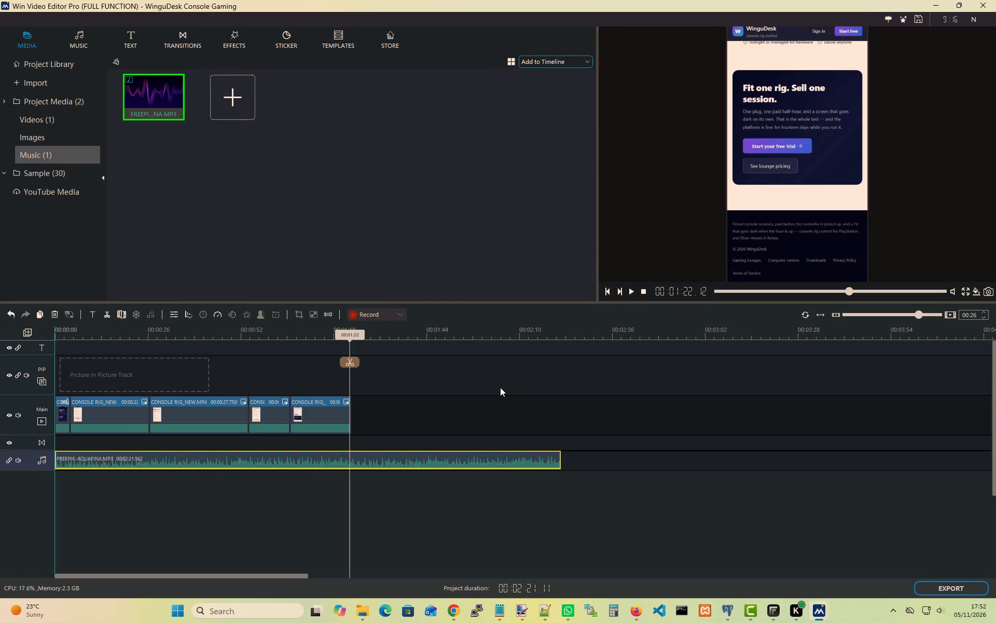
# Split the freepik-aquafina audio at 00:01:23, where the video ends, and delete the excess part after the cut.
pyautogui.click(348, 333)
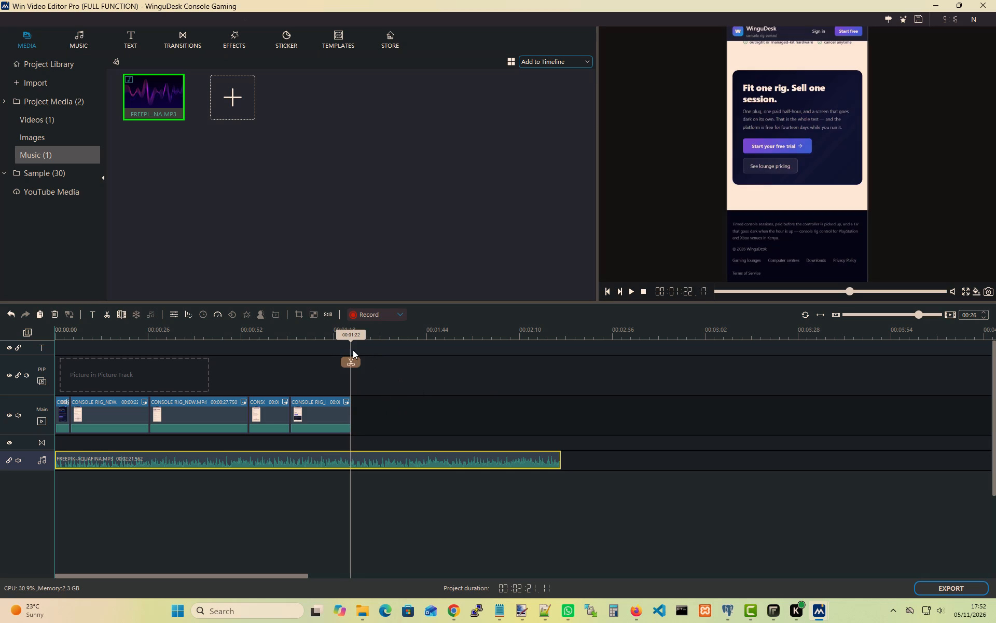
pyautogui.click(346, 335)
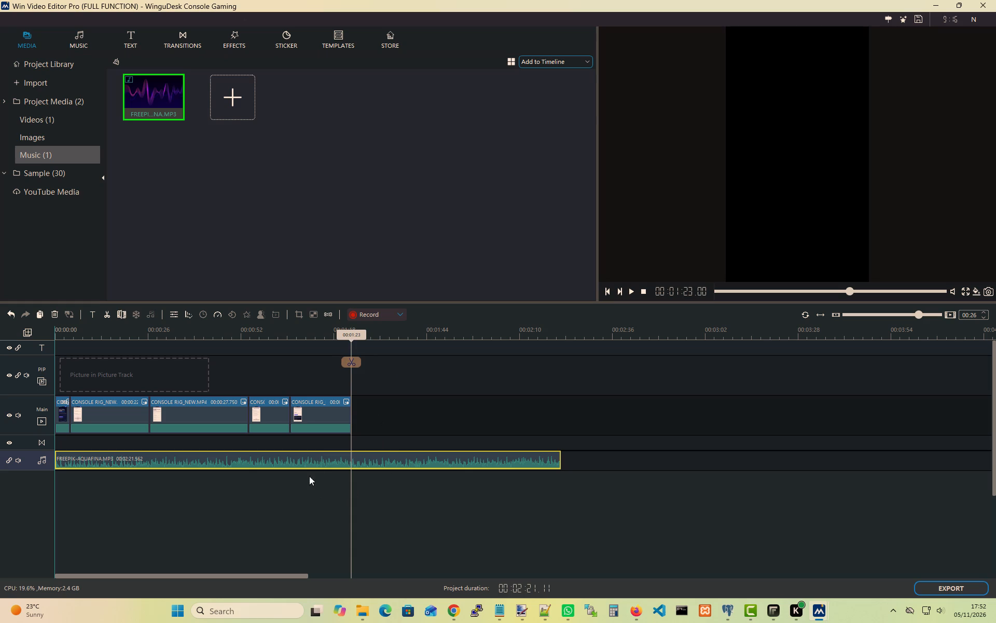
pyautogui.click(351, 362)
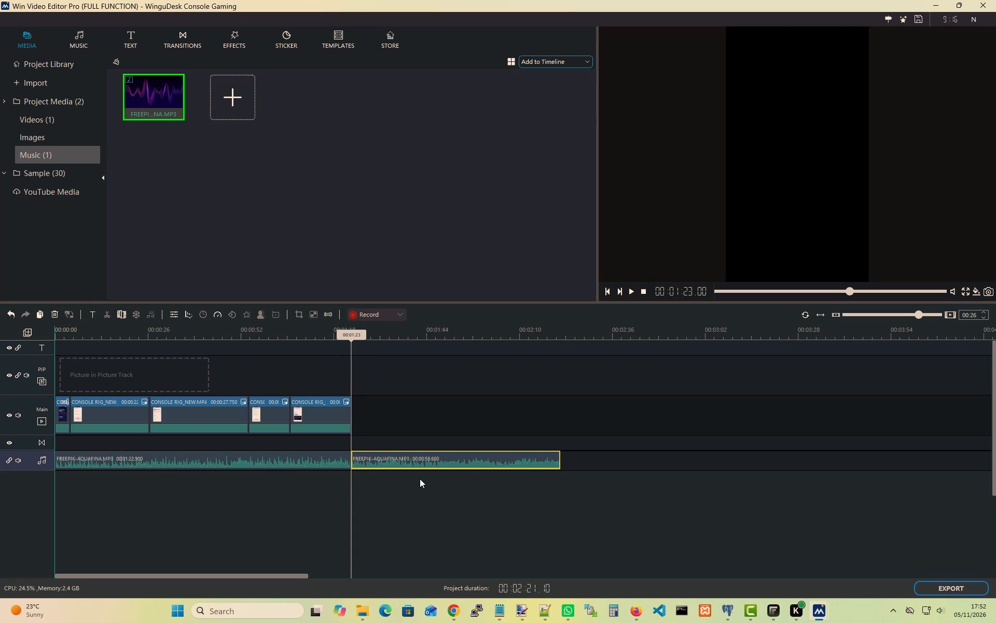
pyautogui.click(421, 463)
pyautogui.press('Delete')
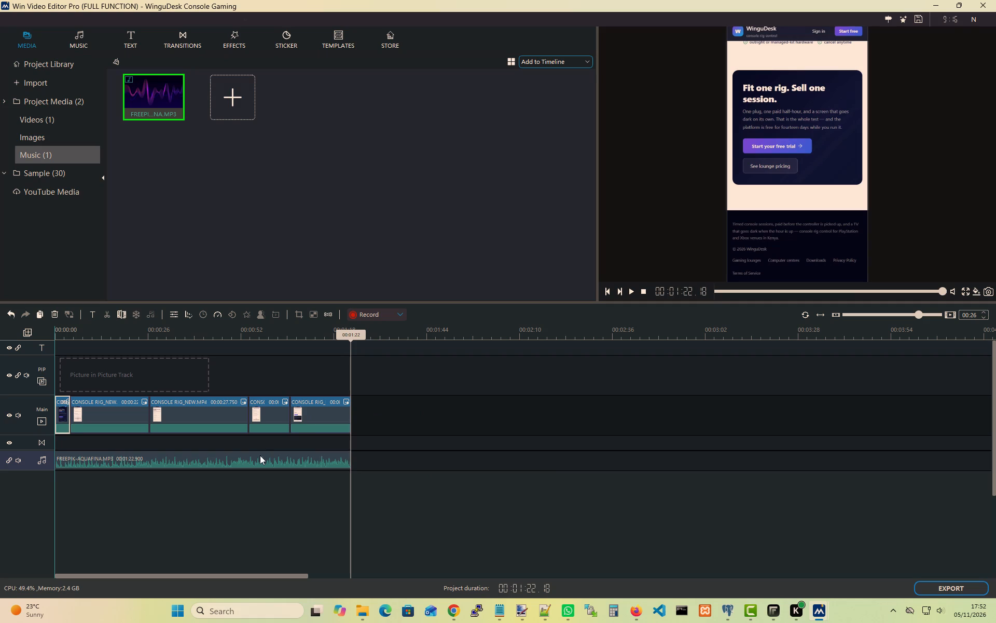
# Lower the volume of the trimmed freepik-aquafina clip to 23.
pyautogui.doubleClick(260, 455)
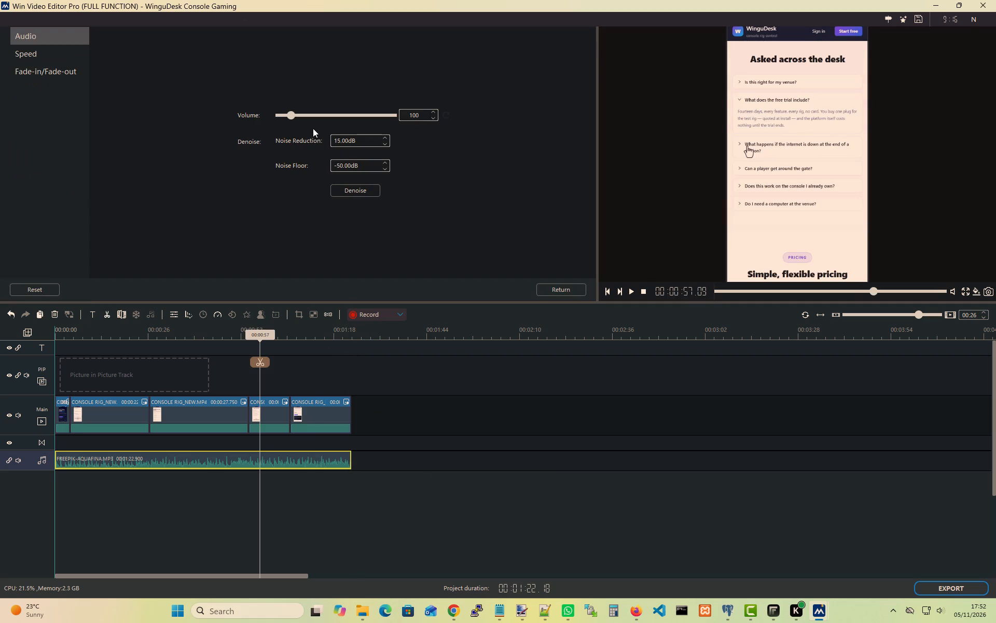
pyautogui.moveTo(292, 116); pyautogui.dragTo(289, 116)
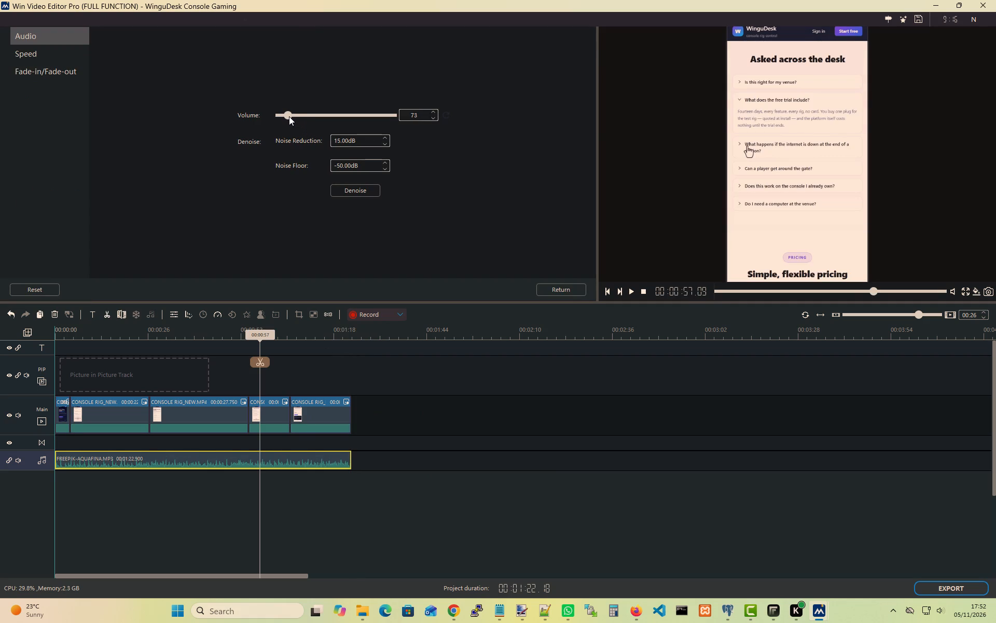
pyautogui.moveTo(289, 116); pyautogui.dragTo(284, 116)
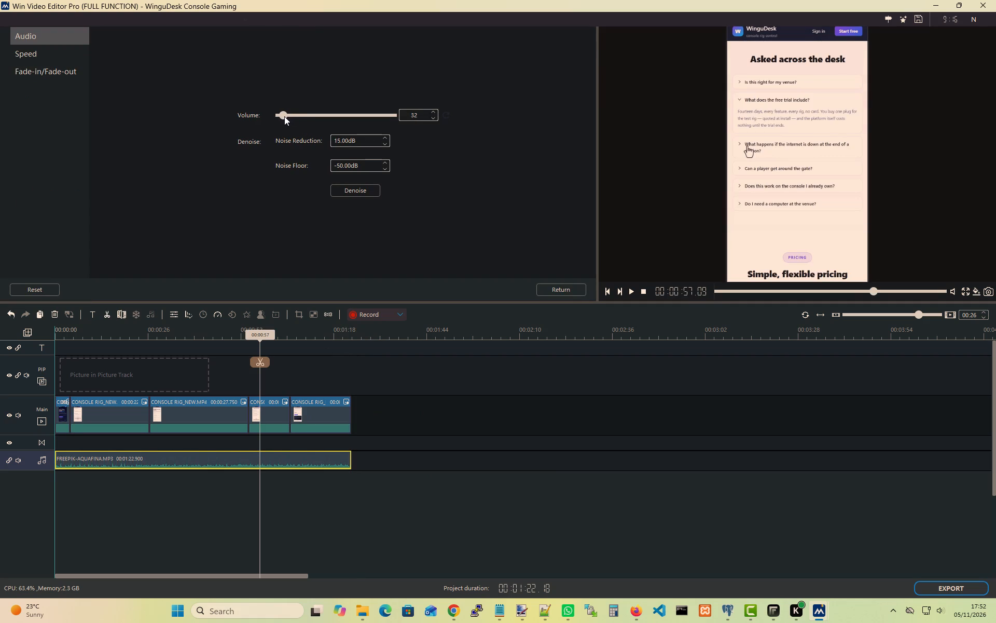
pyautogui.moveTo(284, 116); pyautogui.dragTo(283, 116)
# Give the freepik-aquafina clip an audio fade-out of 5.8 s and close the clip's settings.
pyautogui.moveTo(873, 290); pyautogui.dragTo(699, 289)
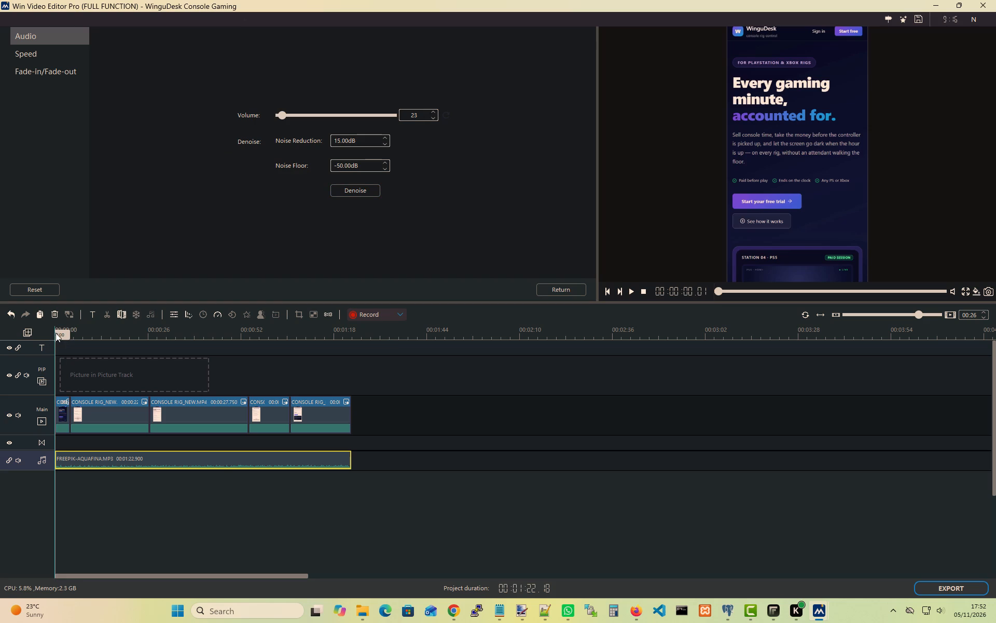
pyautogui.moveTo(58, 333); pyautogui.dragTo(294, 349)
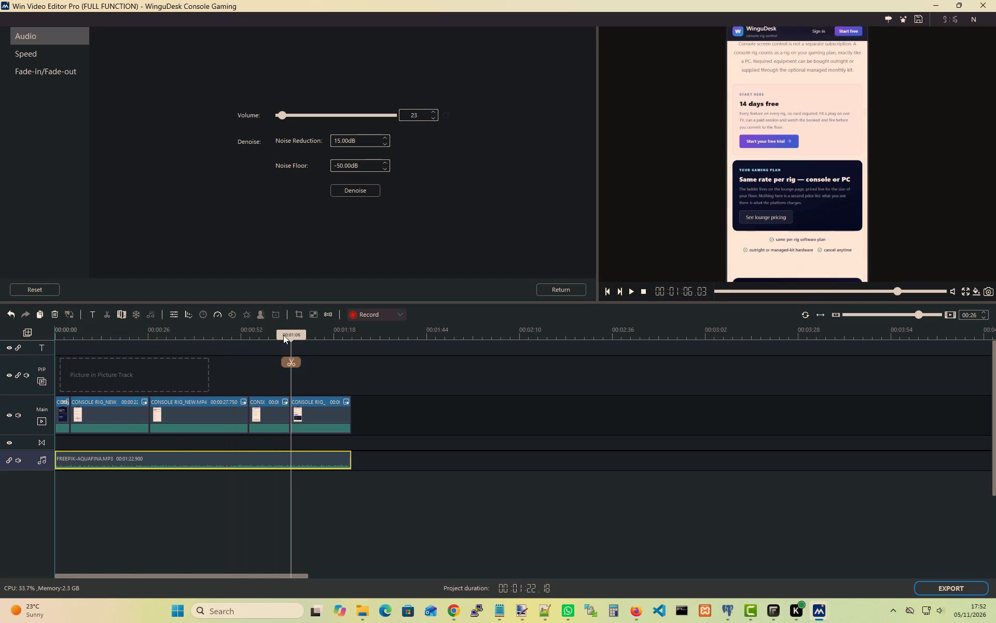
pyautogui.click(30, 72)
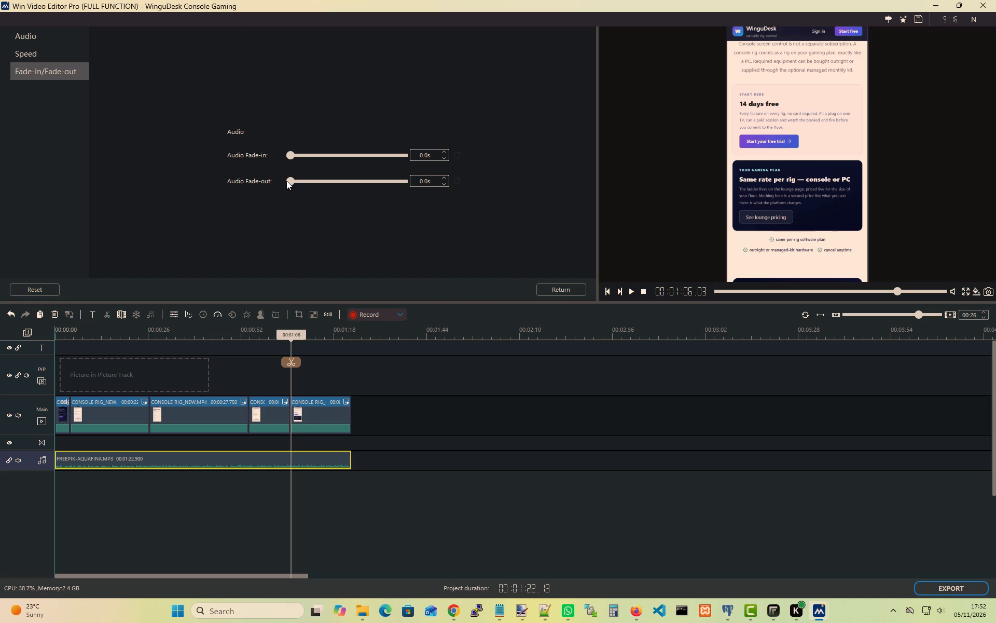
pyautogui.moveTo(289, 181); pyautogui.dragTo(297, 181)
pyautogui.moveTo(297, 181); pyautogui.dragTo(305, 181)
pyautogui.moveTo(305, 181); pyautogui.dragTo(308, 181)
pyautogui.moveTo(308, 181); pyautogui.dragTo(308, 181)
pyautogui.moveTo(308, 181); pyautogui.dragTo(307, 181)
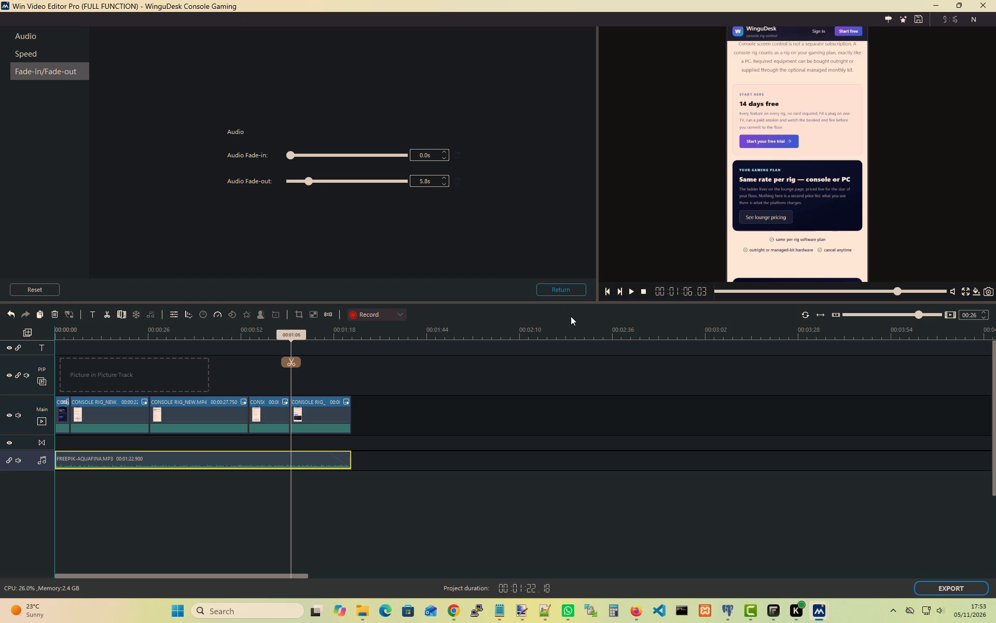
pyautogui.click(565, 292)
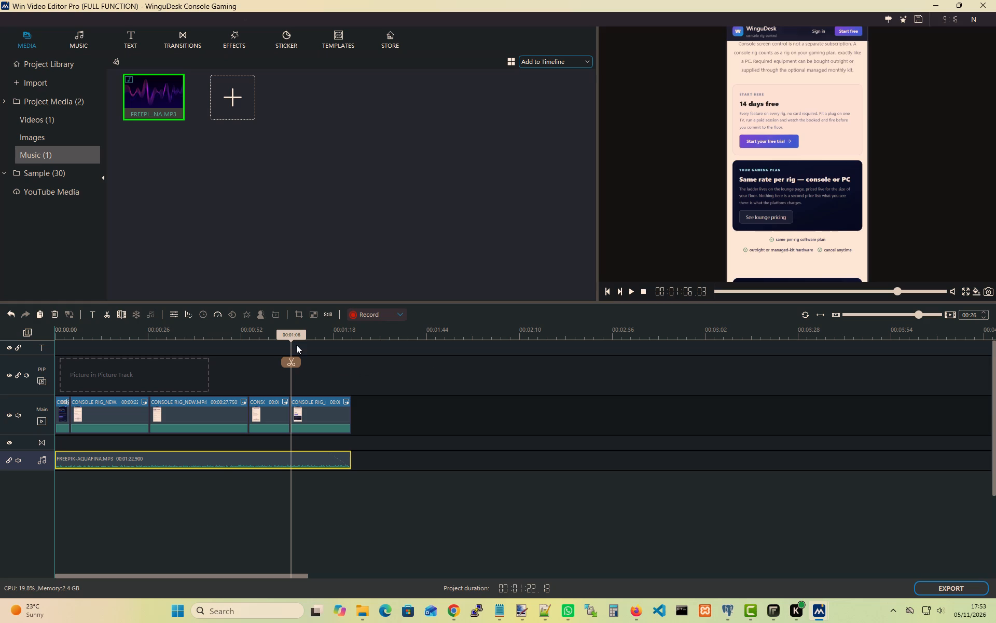
# Play the sequence from the beginning to check the quieter, trimmed soundtrack against the video.
pyautogui.moveTo(290, 335); pyautogui.dragTo(86, 330)
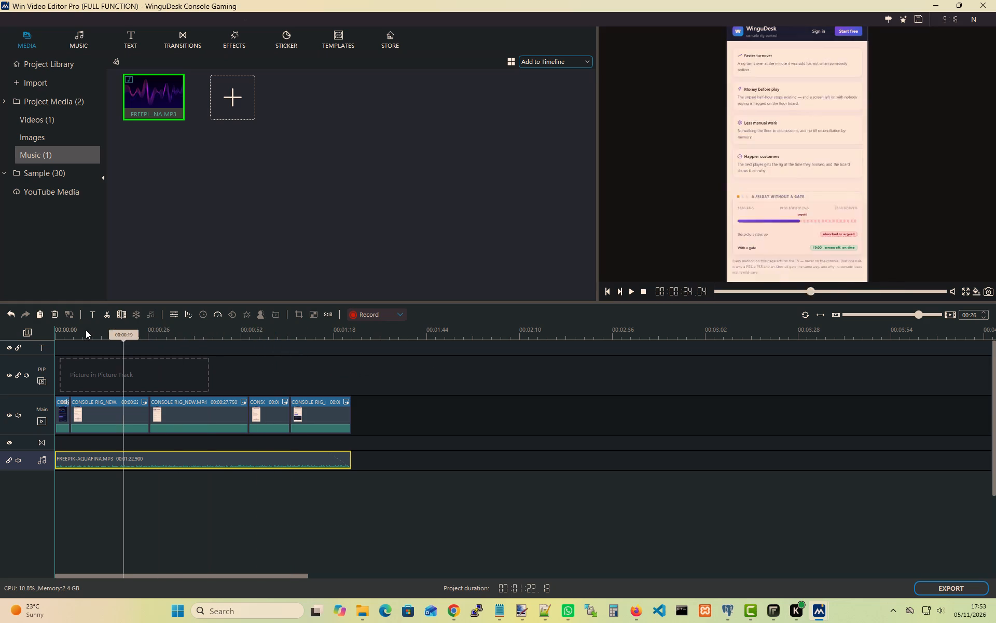
pyautogui.moveTo(86, 330); pyautogui.dragTo(38, 330)
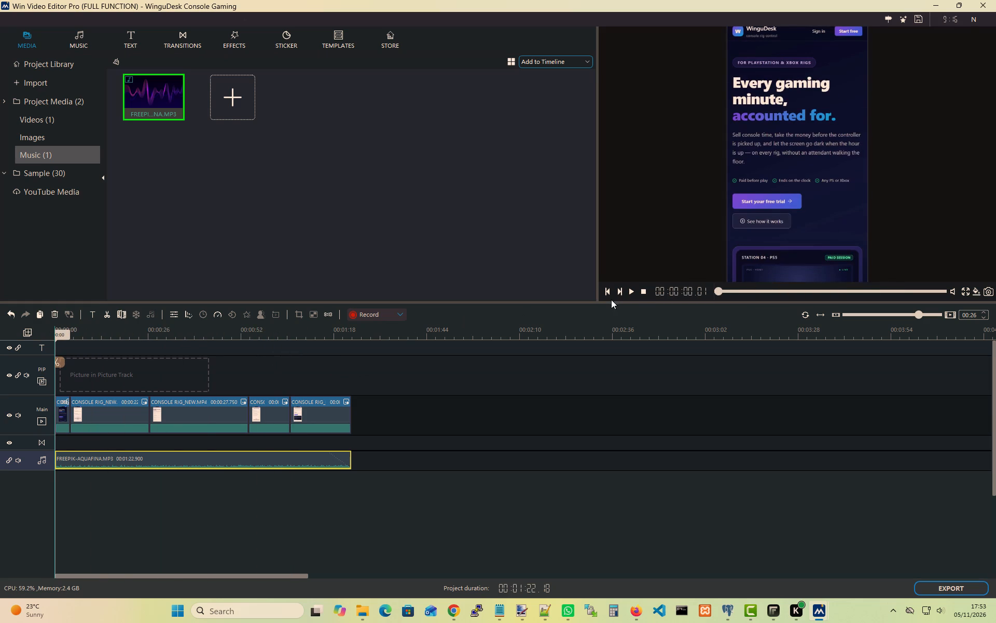
pyautogui.click(633, 291)
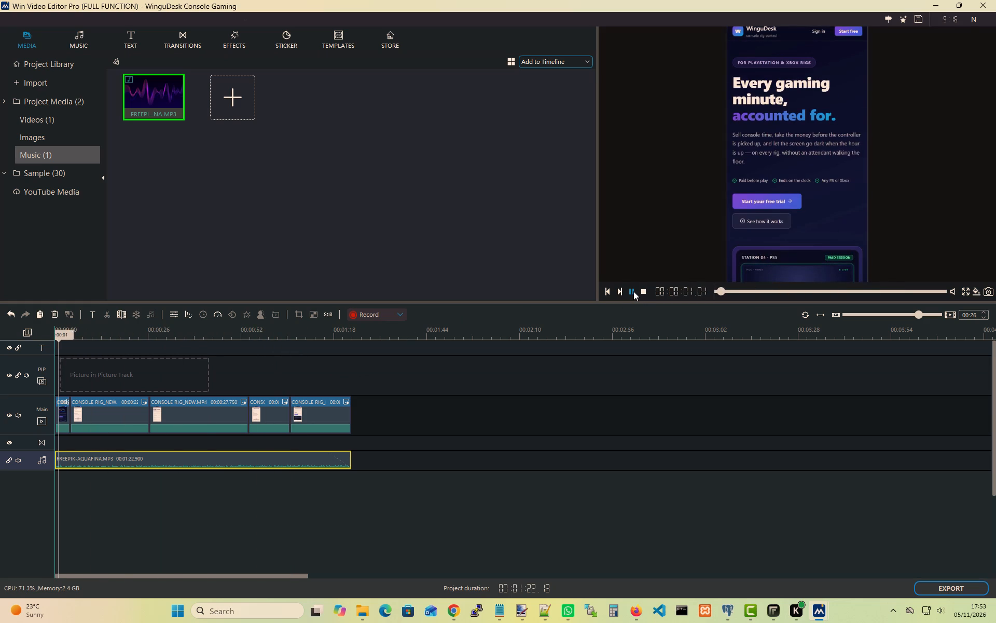
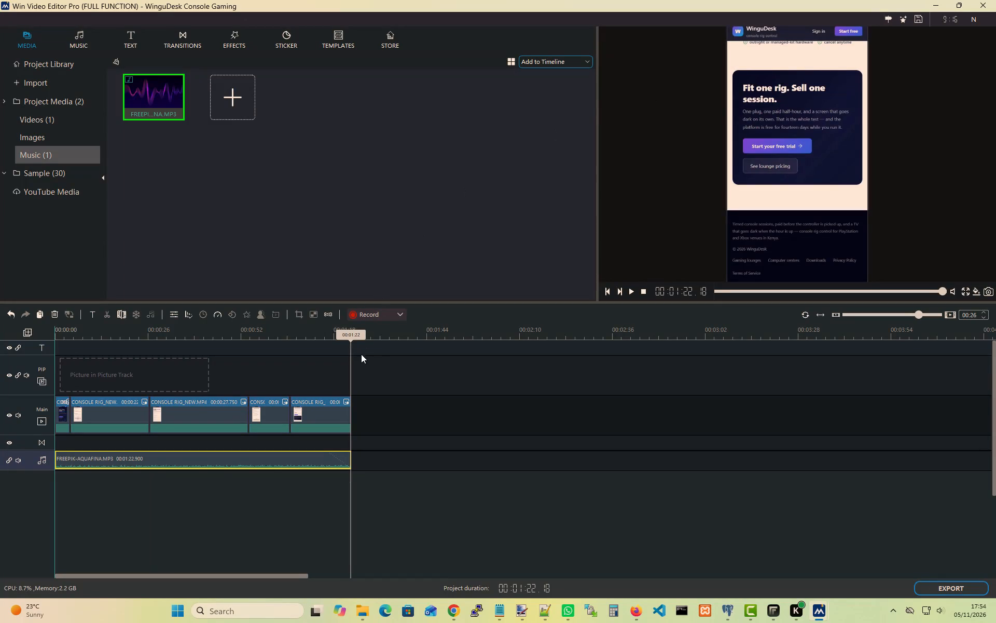
# Return to the start of the sequence and play it again to review the video with the faded freepik-aquafina soundtrack.
pyautogui.moveTo(353, 334); pyautogui.dragTo(214, 327)
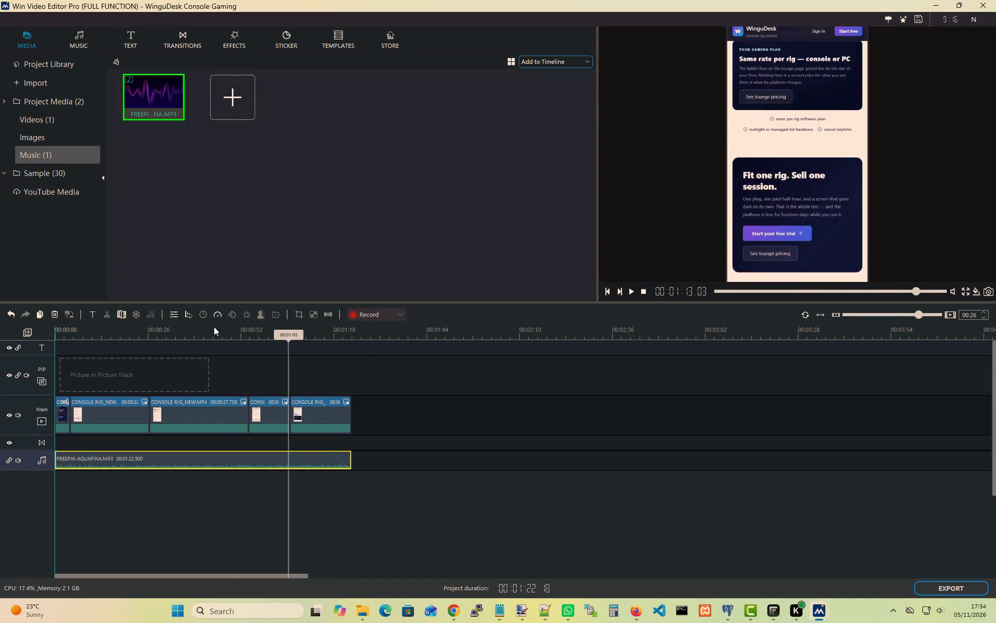
pyautogui.moveTo(214, 327); pyautogui.dragTo(50, 333)
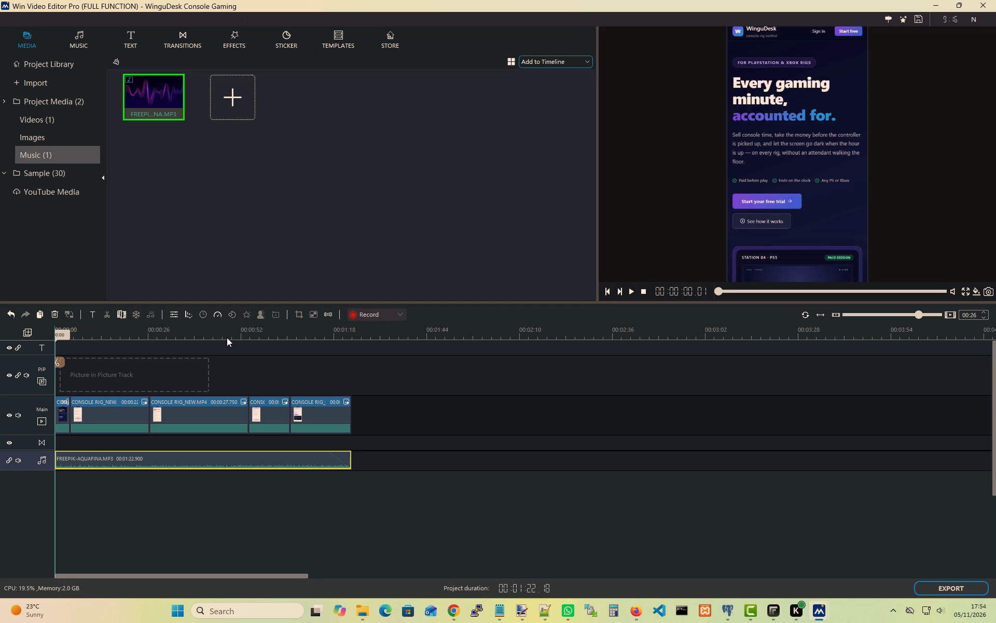
pyautogui.click(629, 293)
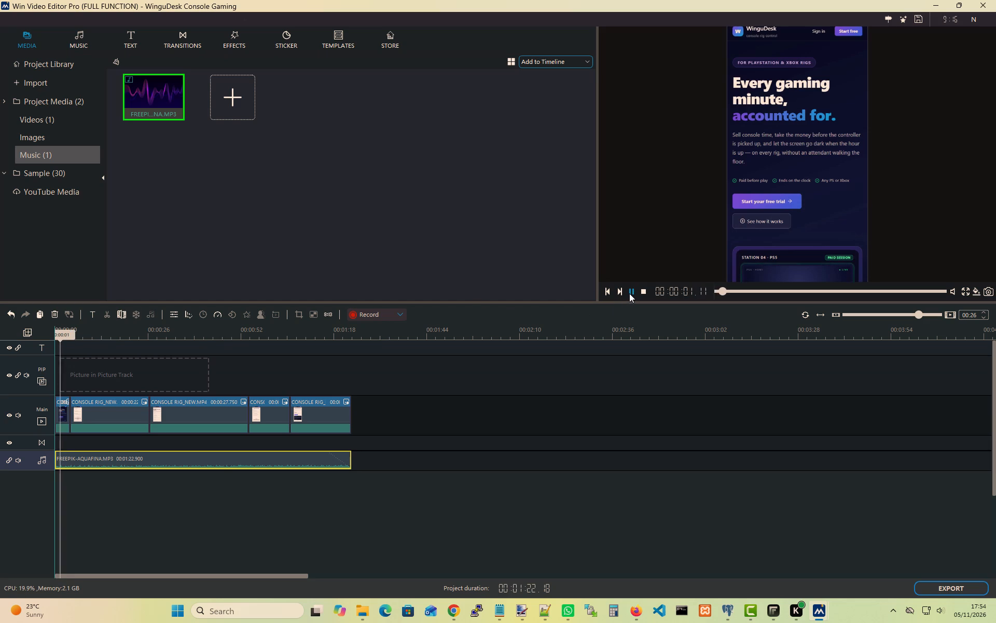
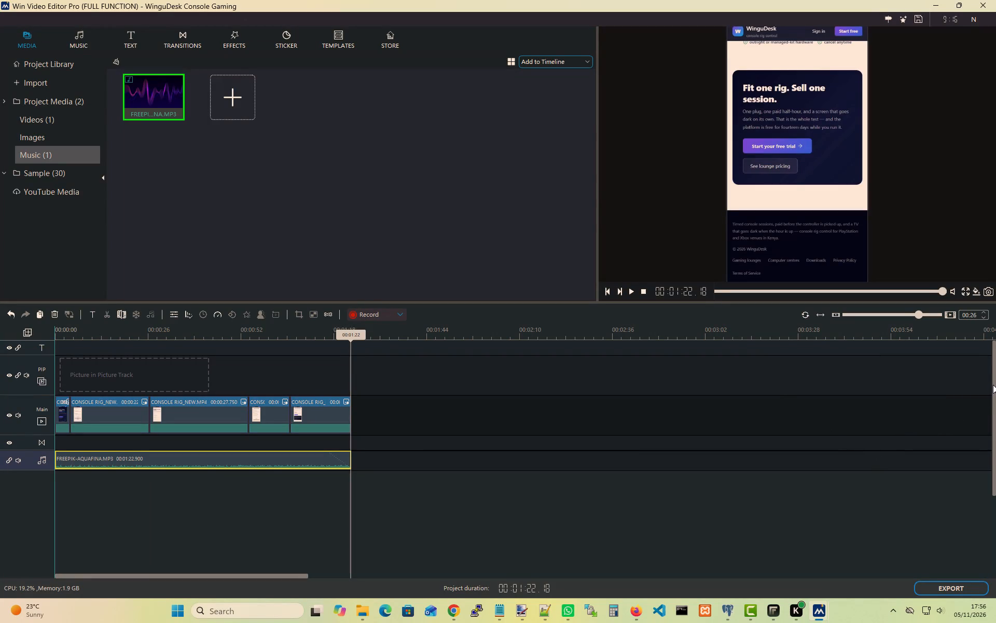
# Export the video as an MP4 named WinguDesk Console Gaming, with default quality, 1080*1920 (1080P) resolution and 29.97 fps.
pyautogui.moveTo(993, 385); pyautogui.dragTo(994, 362)
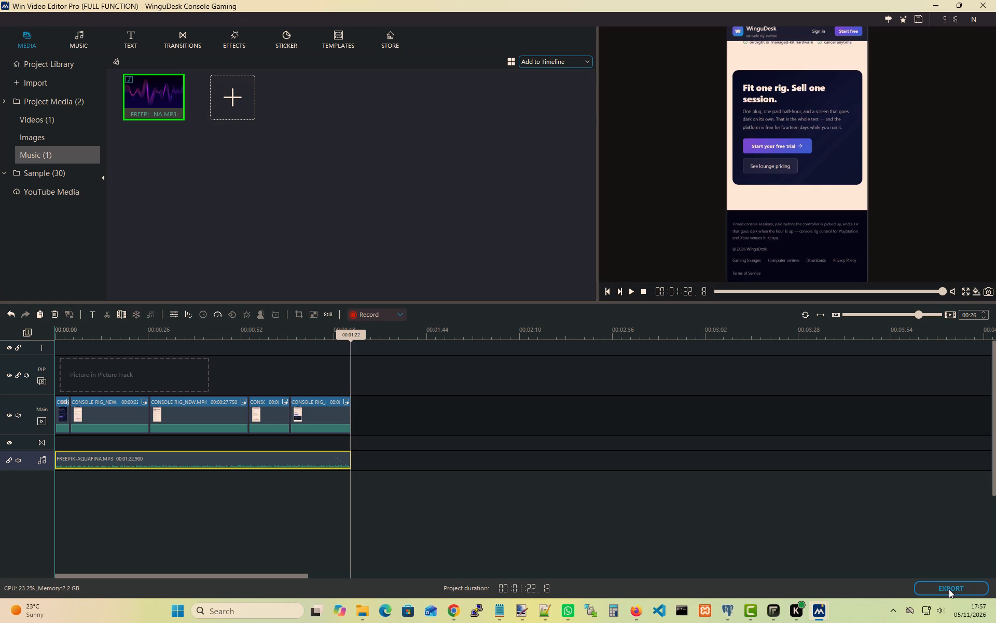
pyautogui.click(949, 589)
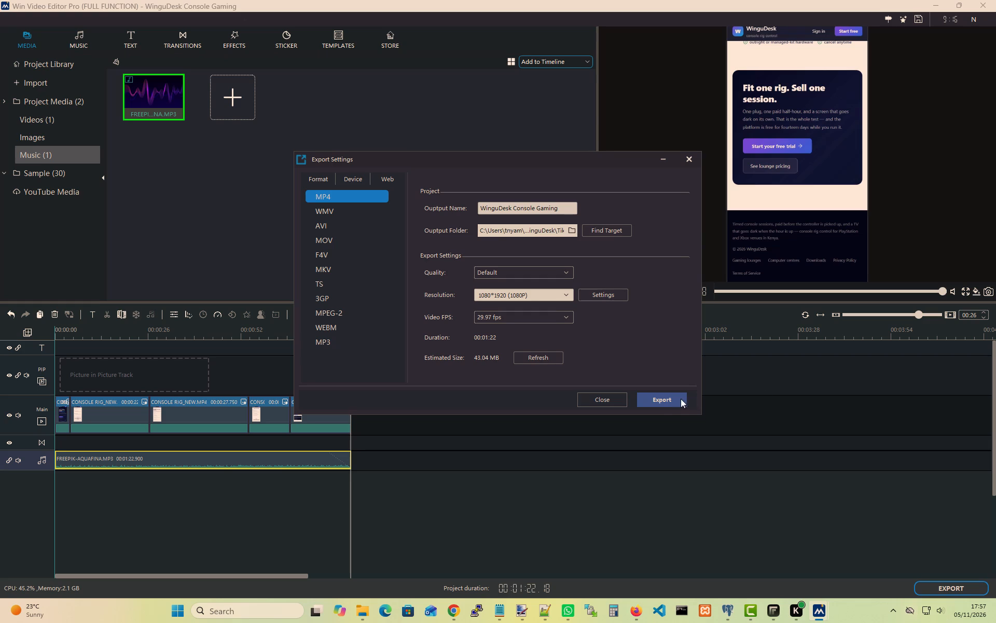
pyautogui.click(660, 400)
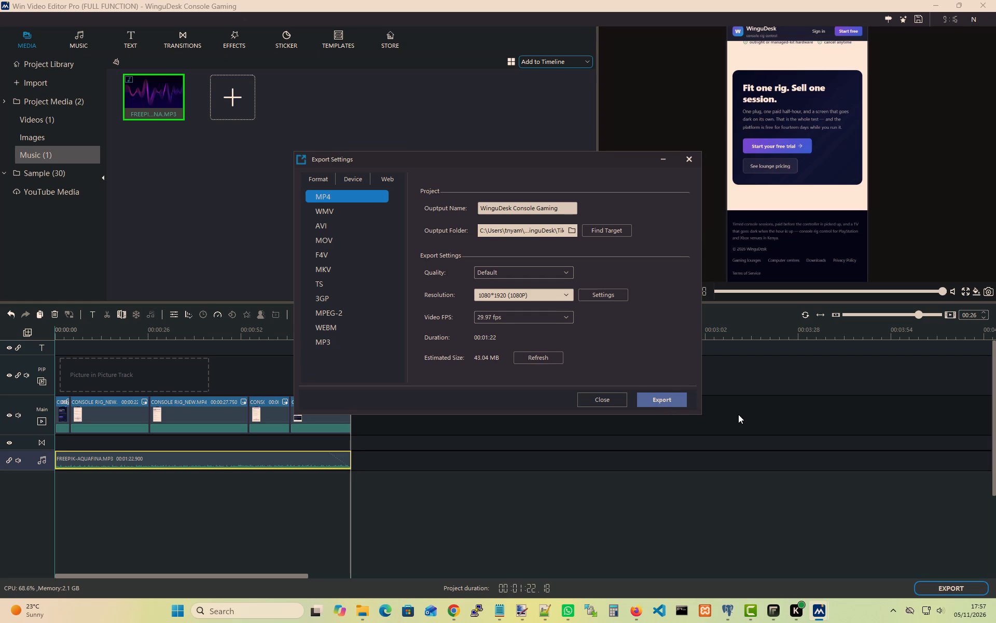
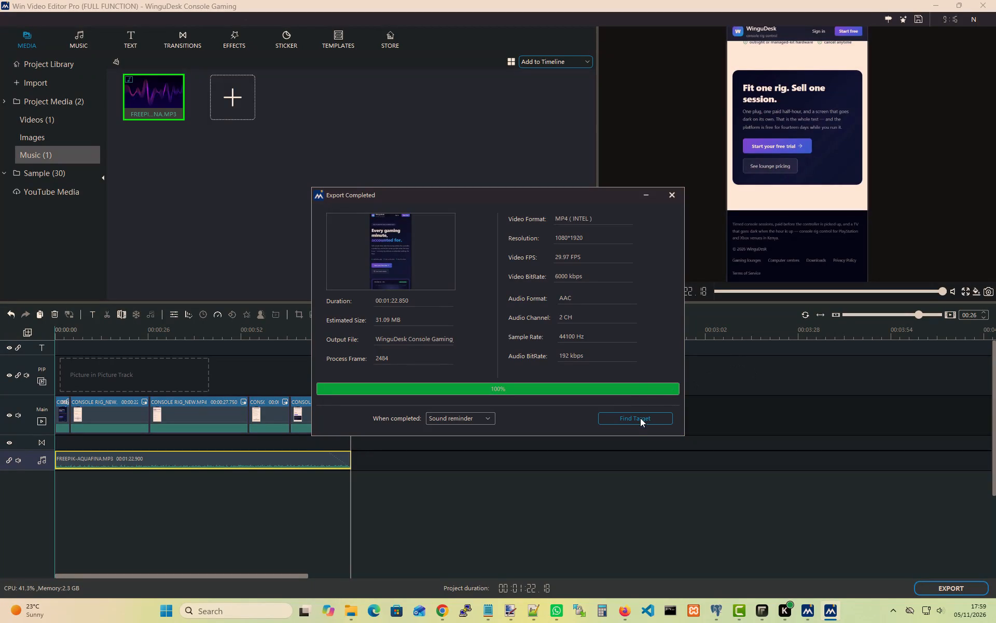
# Locate the exported WinguDesk Console Gaming_0 video in the TikTok folder and play it in VLC media player to review it.
pyautogui.click(640, 418)
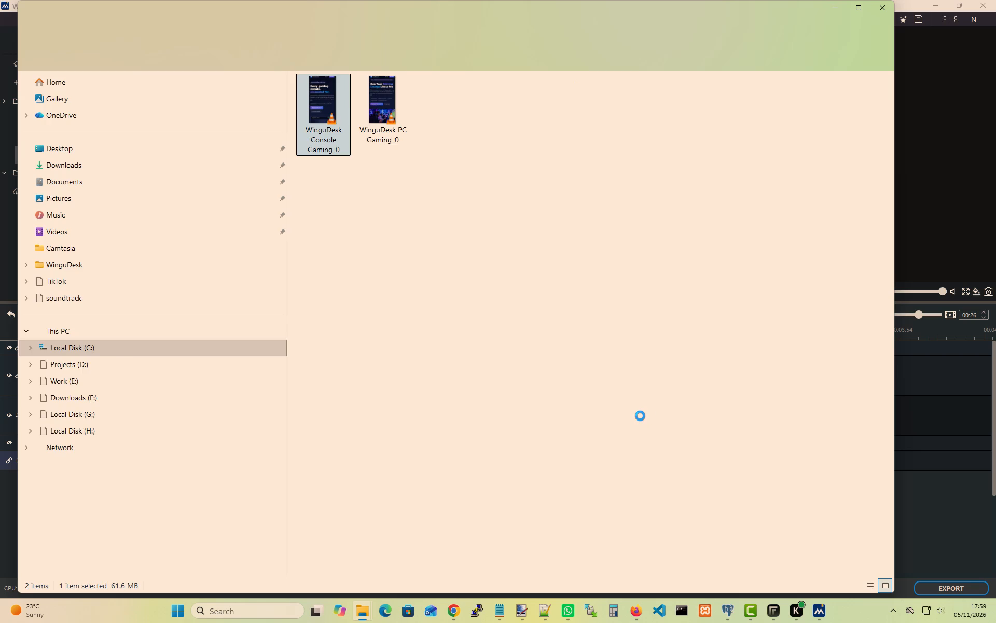
pyautogui.doubleClick(324, 112)
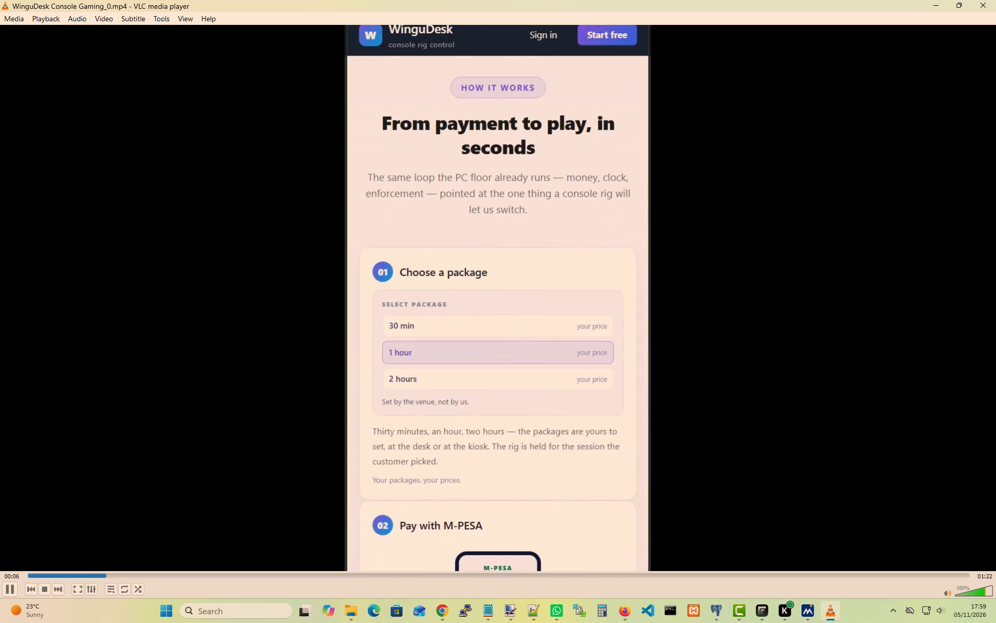
pyautogui.click(518, 201)
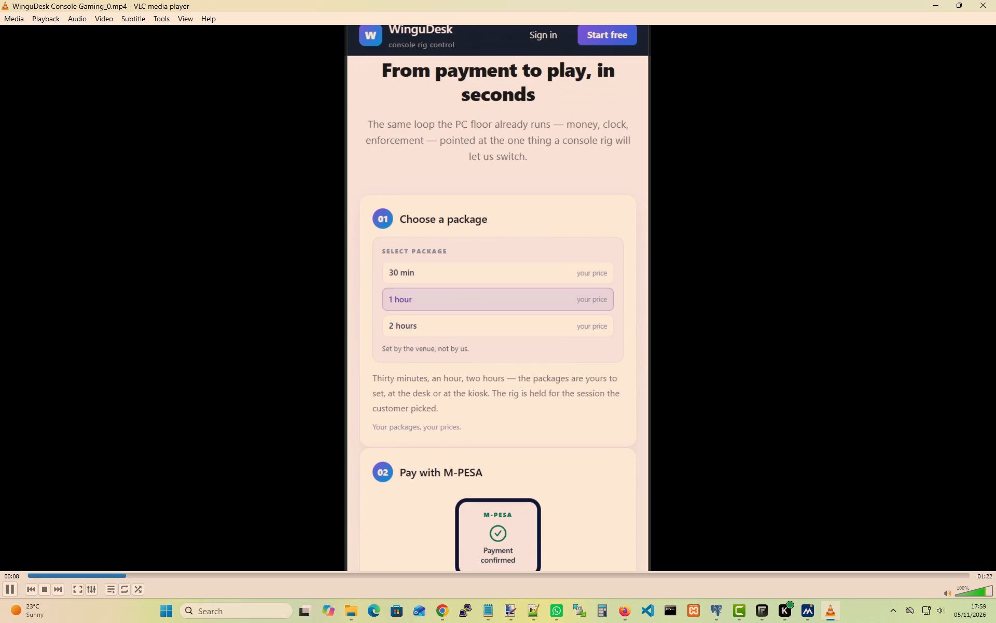